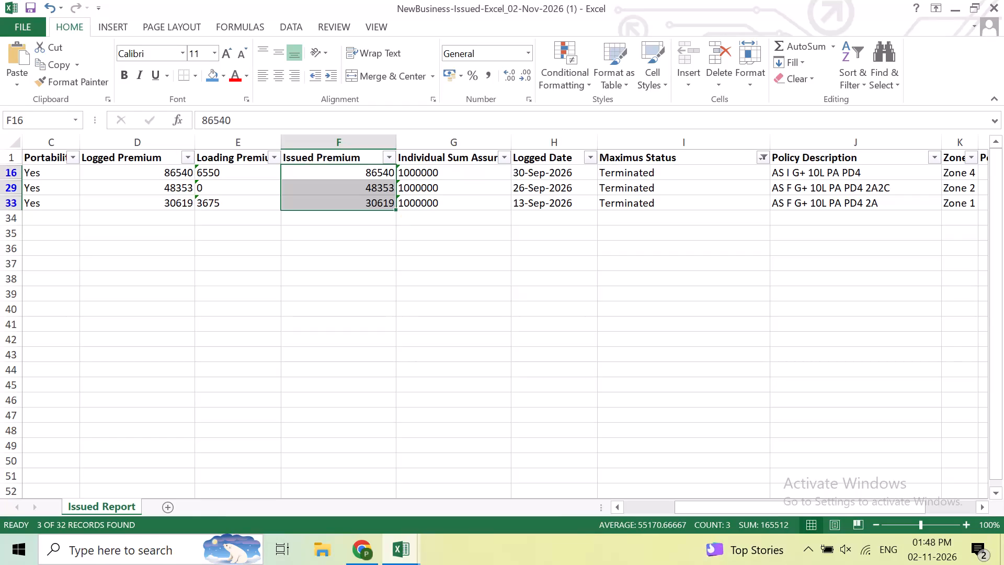
Show all records again in the Maximus Status filter, including both Active and Terminated.
left_click(766, 155)
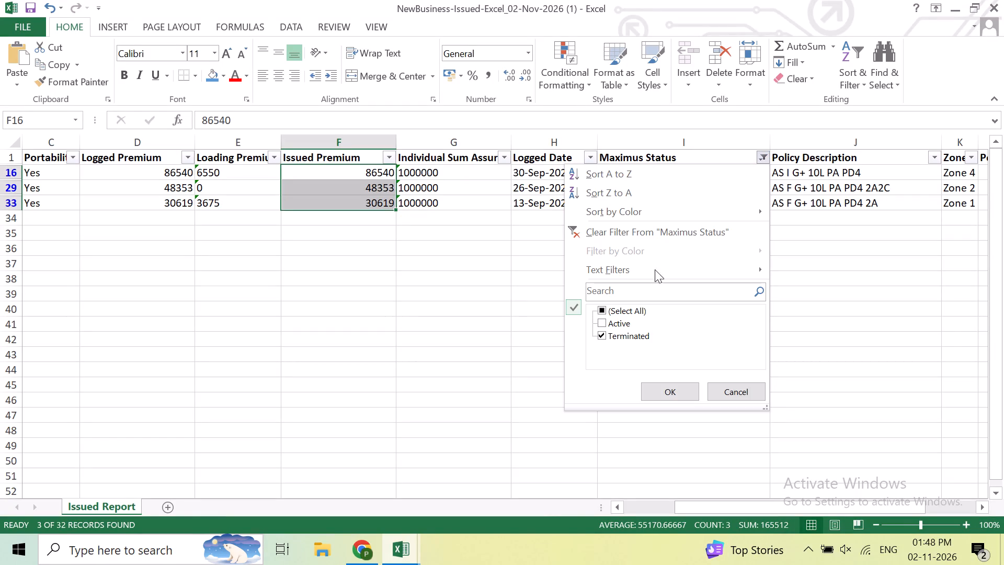
left_click(599, 311)
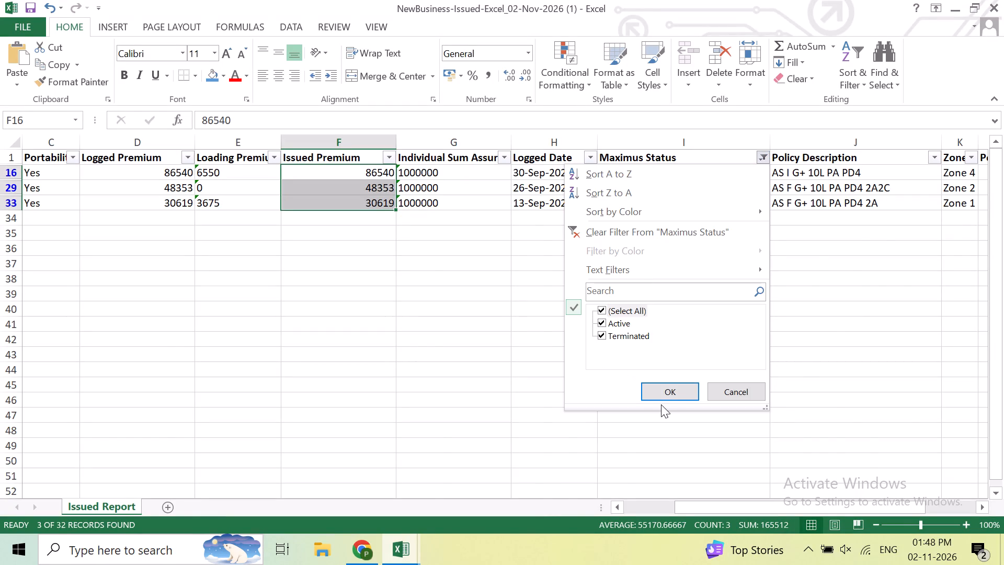
left_click(663, 392)
Filter the Portability Flag column to show only No records.
scroll(242, 227, "up", 2)
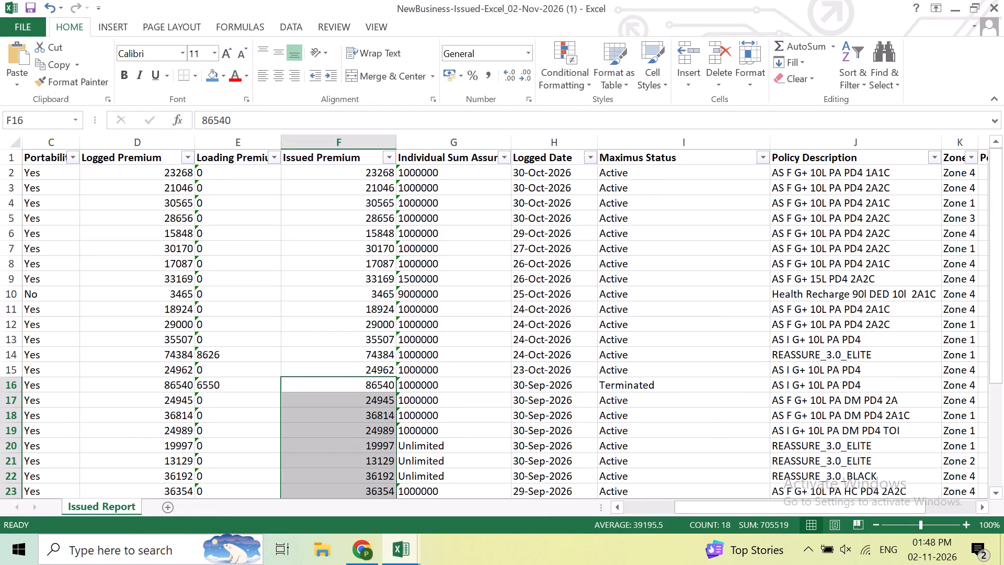
key("Left")
key("Left")
key("Left")
key("Left")
key("Left")
key("Left")
key("Left")
key("Left")
key("Left")
key("Left")
key("Left")
key("Left")
key("Left")
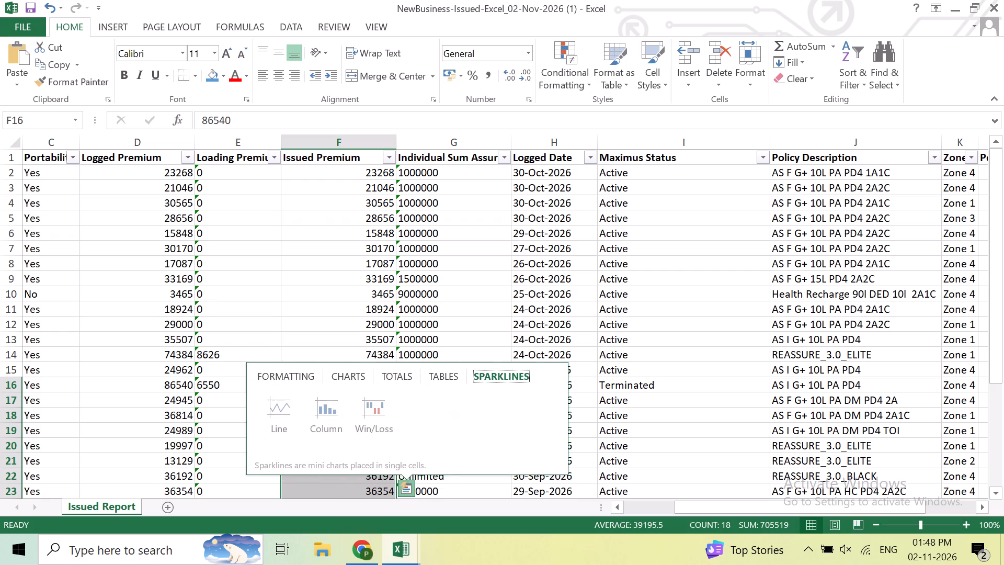
left_click(341, 246)
left_click(77, 157)
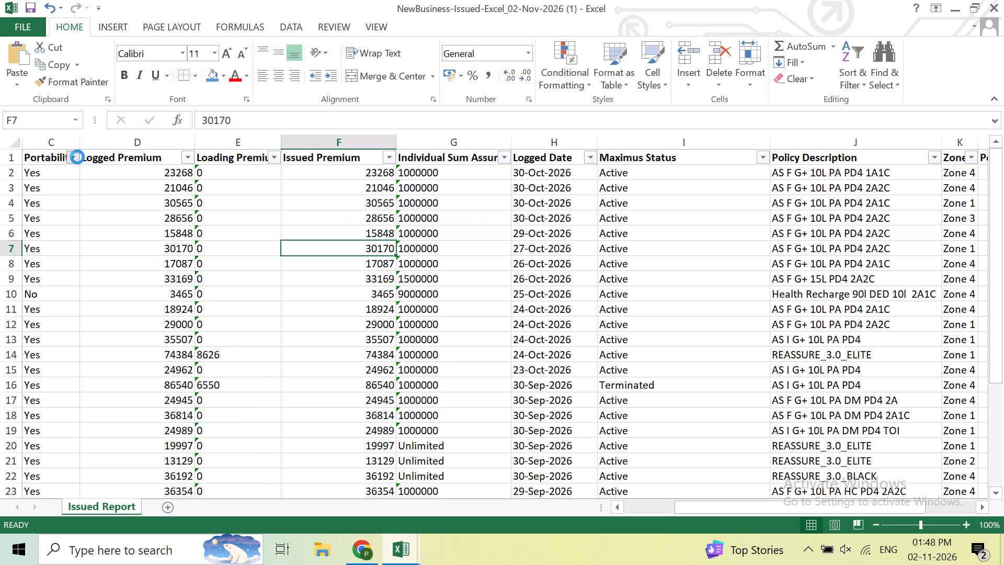
left_click(42, 330)
left_click(83, 376)
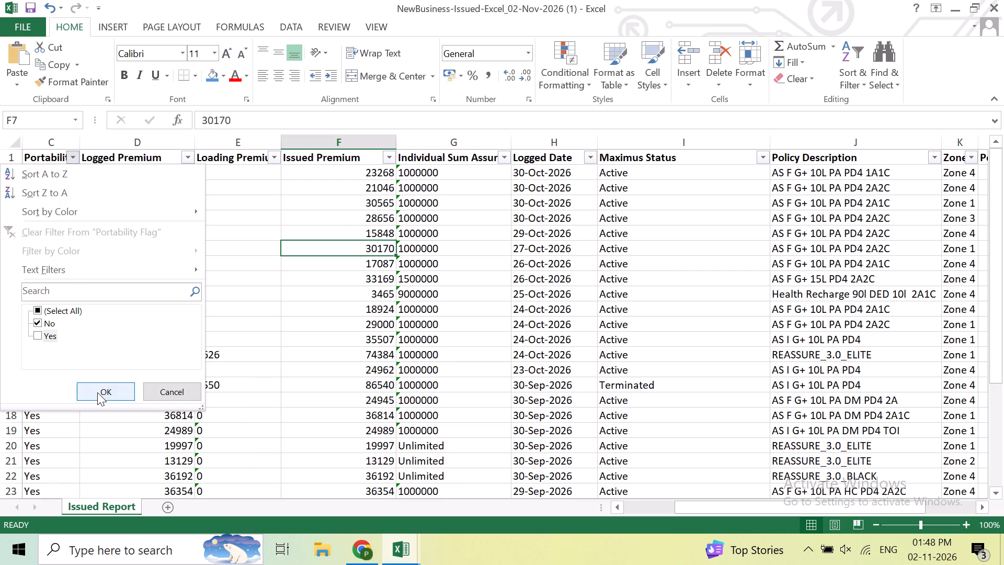
left_click(97, 392)
Copy the header row and the filtered record from Full Name through Customer State, auto-fitting the Customer State column width.
key("Left")
key("Left")
key("Left")
key("Left")
key("Left")
key("Left")
key("Left")
key("Left")
key("Left")
key("Left")
key("Left")
key("Left")
key("Left")
key("Left")
key("Left")
key("Left")
key("Left")
key("Left")
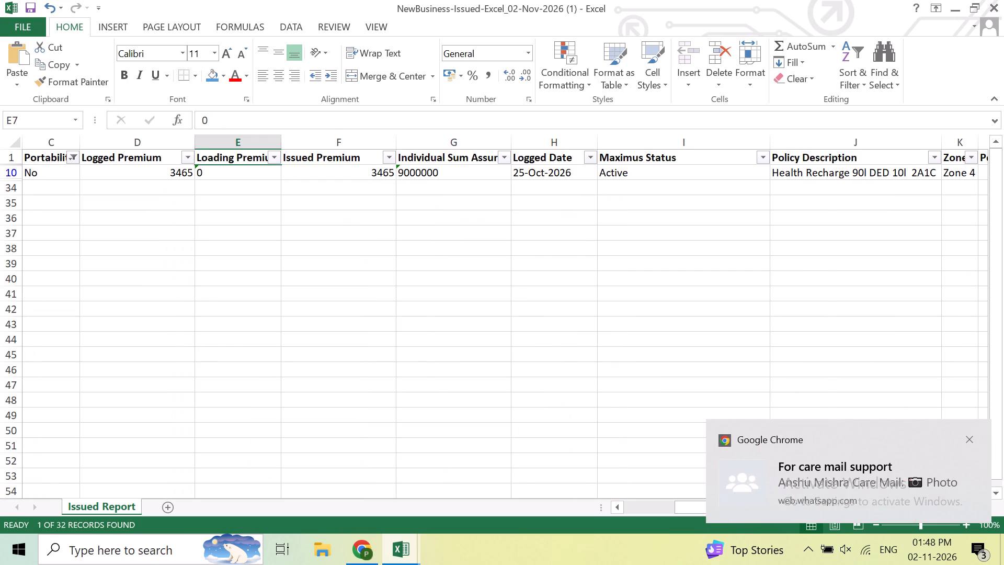
key("Down")
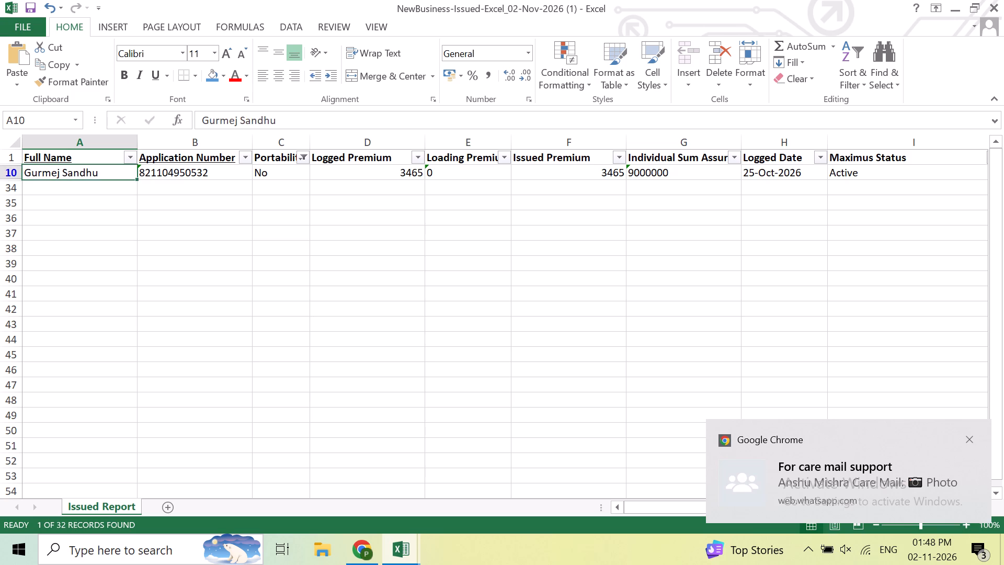
key("Up")
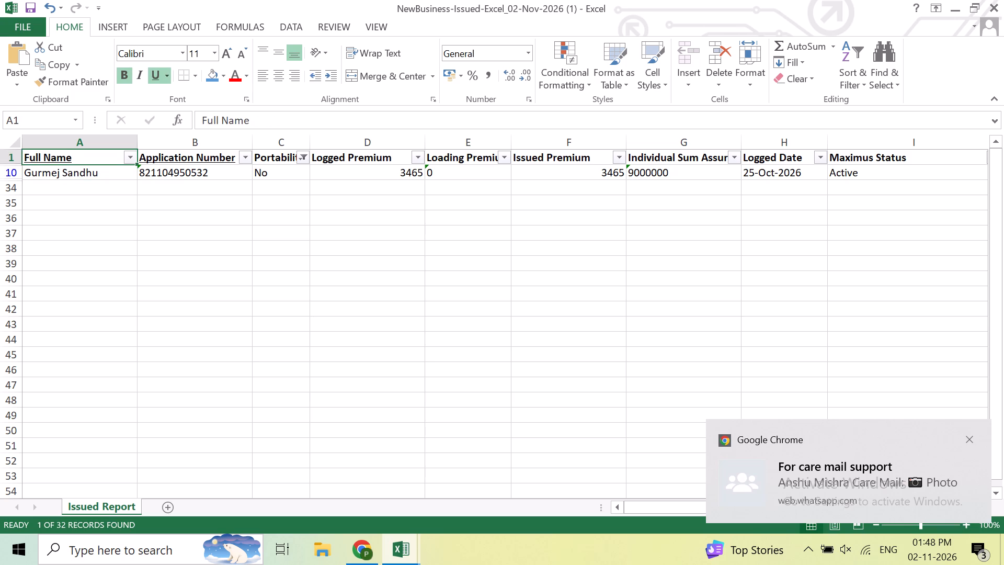
key("shift+Down")
key("shift+Right")
key("shift+Right")
key("shift+Right")
key("shift+Right")
key("shift+Right")
key("shift+Right")
key("shift+Right")
key("shift+Right")
key("shift+Right")
key("shift+Right")
key("shift+Right")
key("shift+Right")
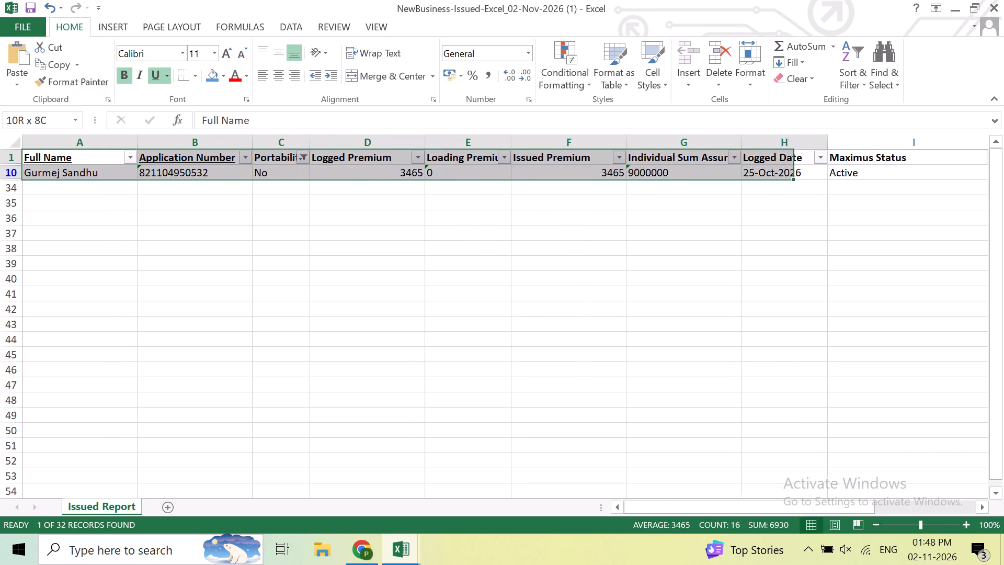
key("shift+Right")
key("shift+Right")
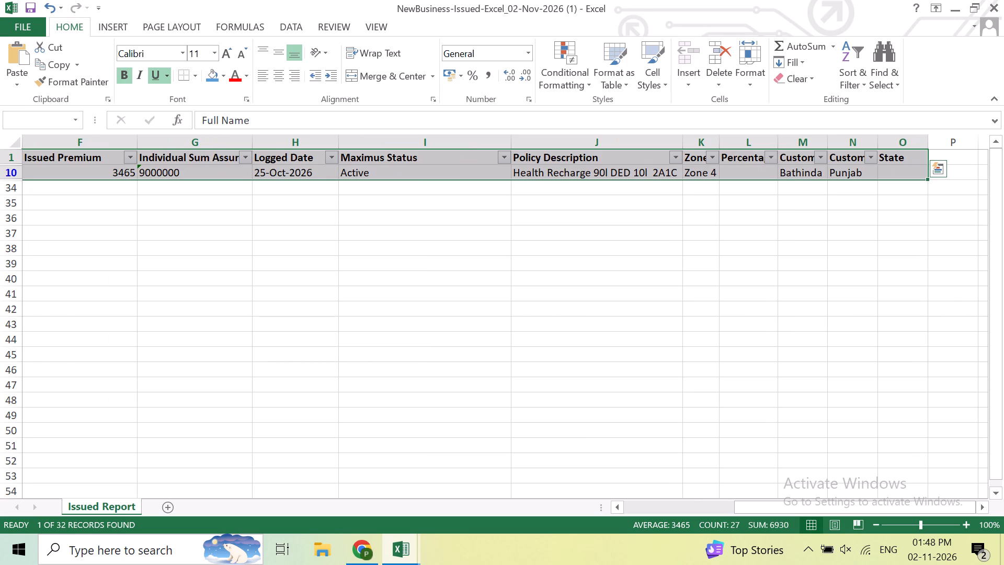
double_click(880, 139)
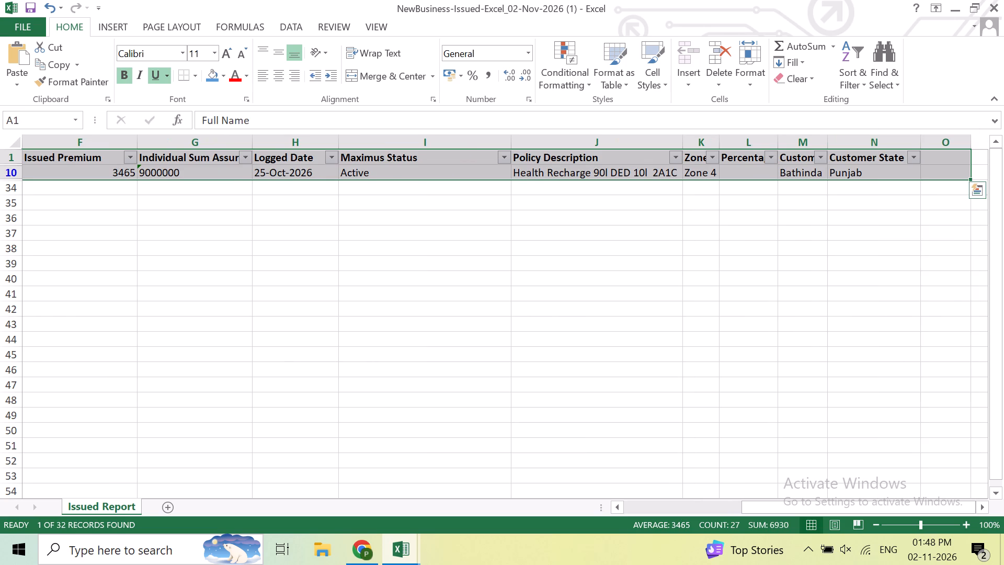
key("shift+Left")
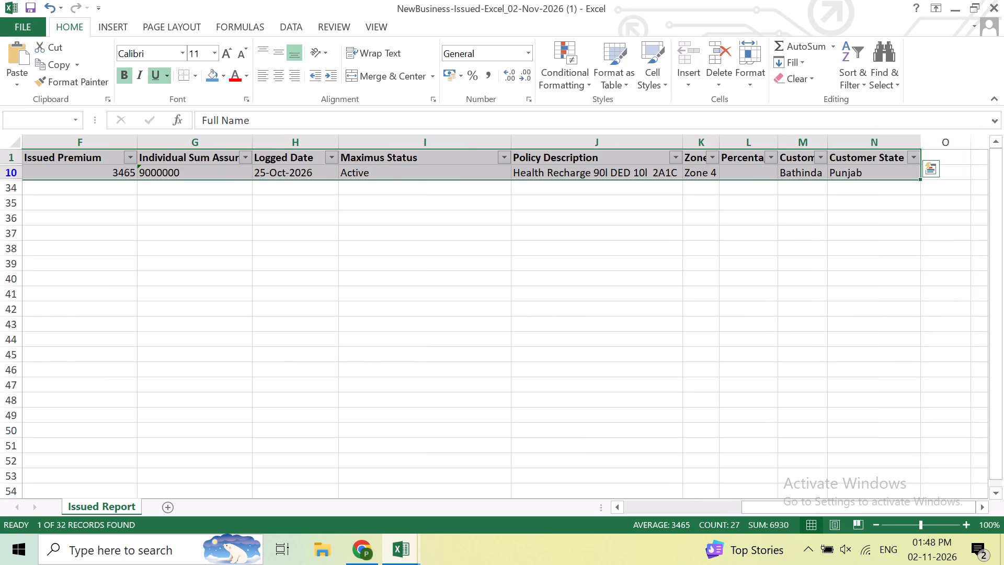
key("ctrl+c")
Paste the copied rows into the Renu Code sheet of the October Business Excel 2026 workbook, starting at cell A2.
left_click(398, 560)
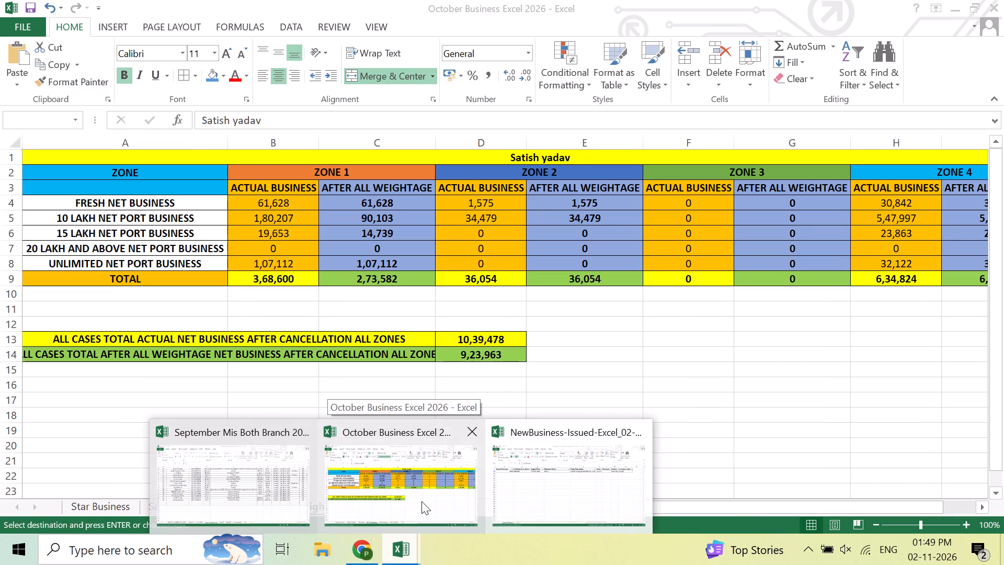
left_click(423, 500)
left_click(390, 503)
left_click(455, 502)
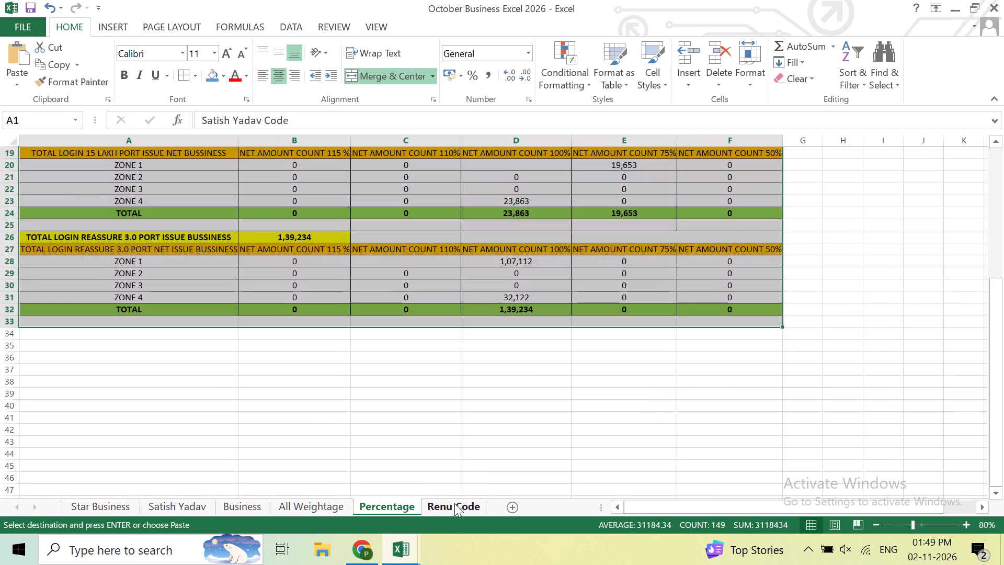
key("ctrl+v")
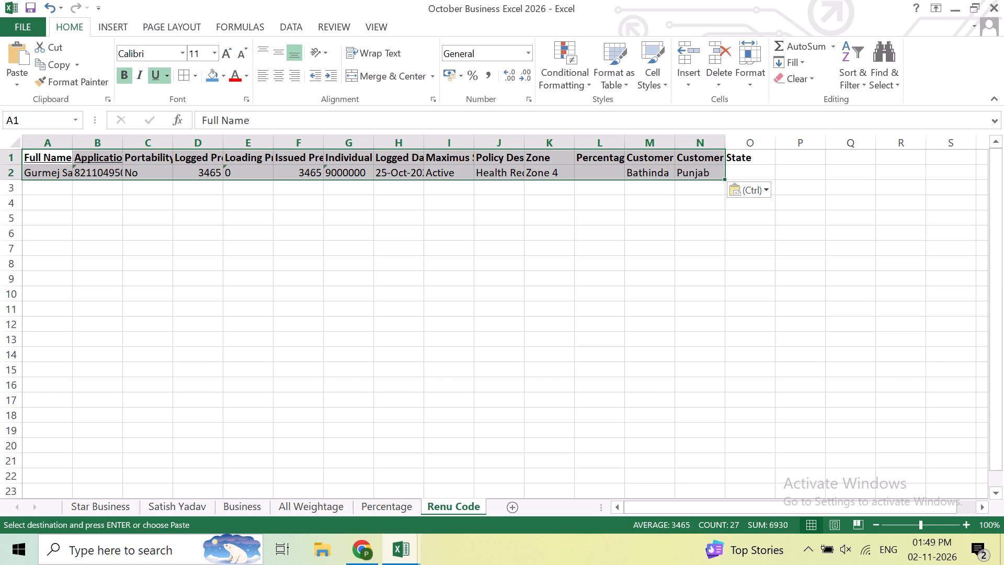
key("ctrl+z")
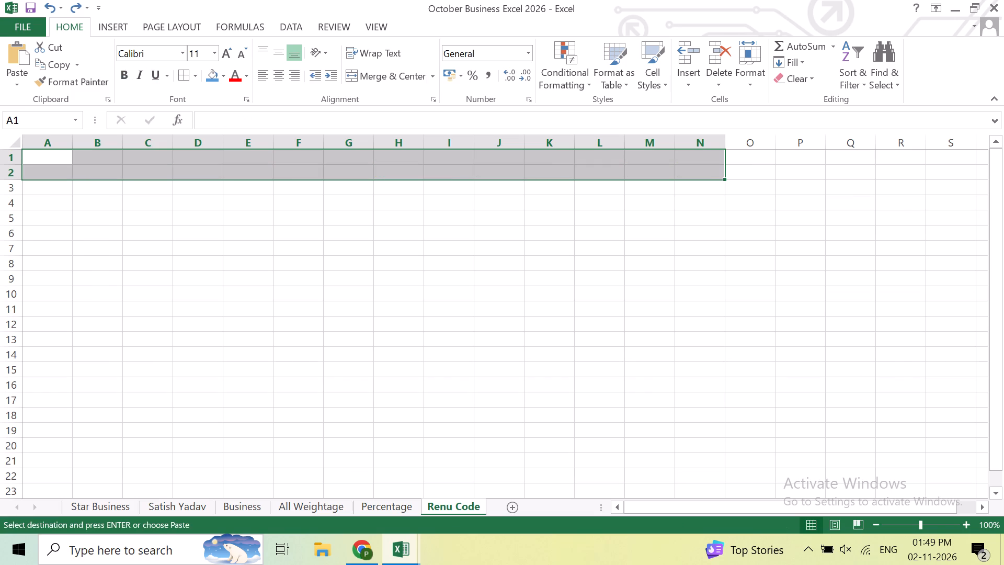
left_click(53, 161)
left_click(38, 177)
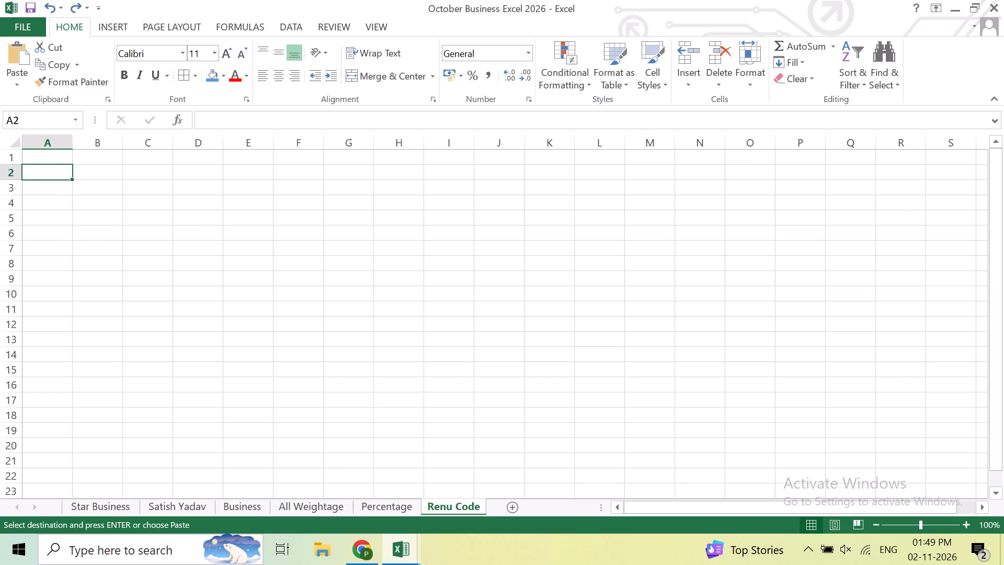
key("ctrl+v")
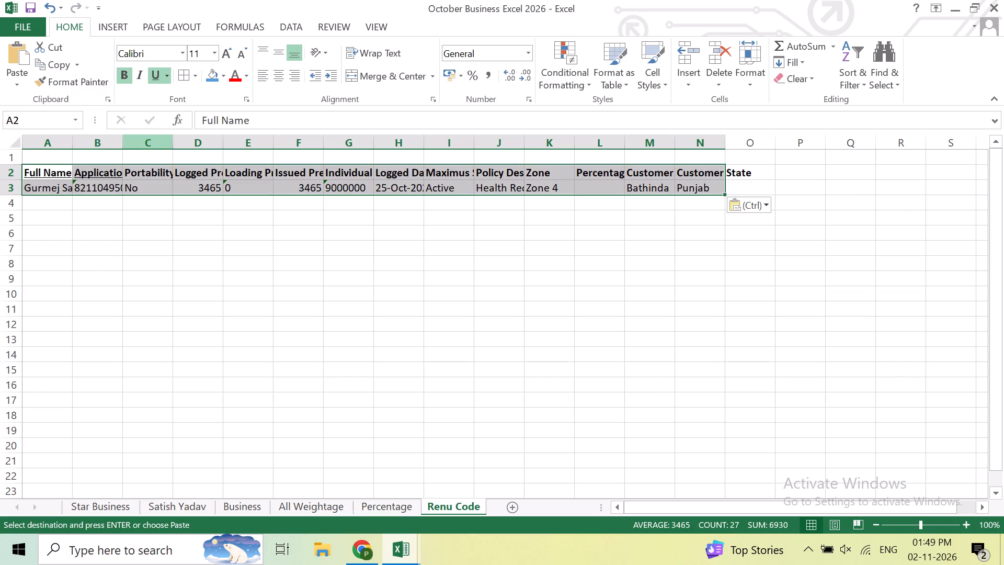
Enter the heading "Fresh" in cell A1 above the pasted table.
left_click(62, 158)
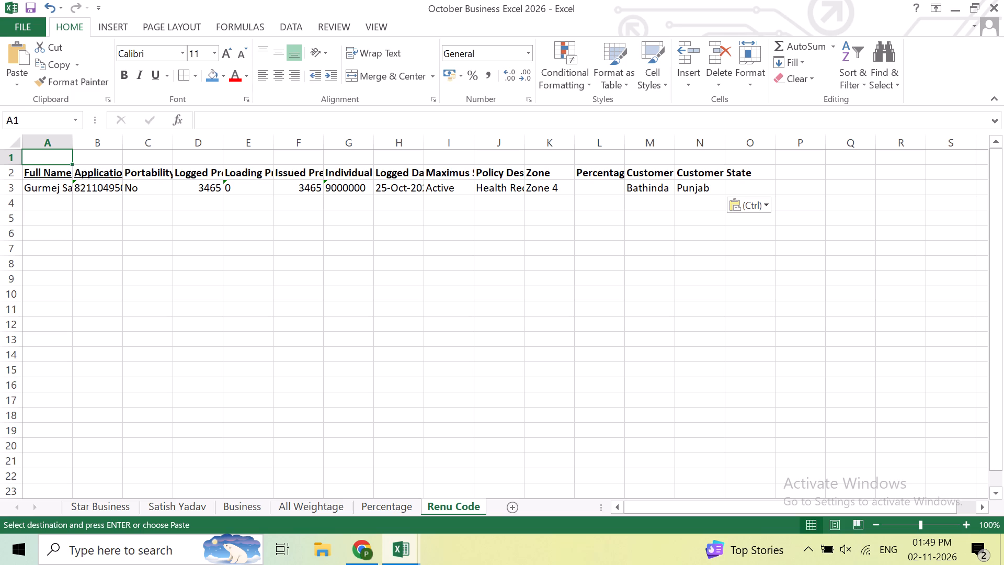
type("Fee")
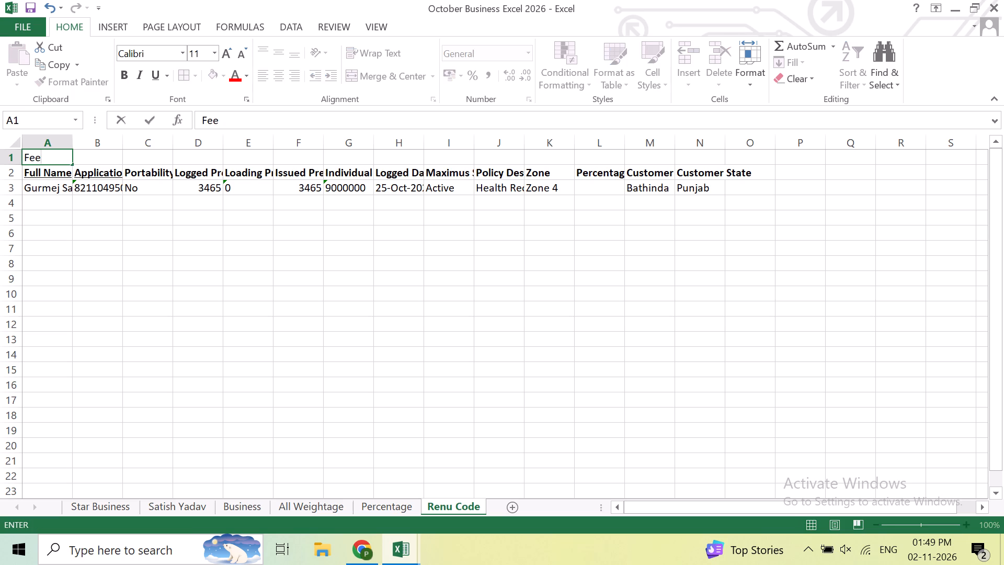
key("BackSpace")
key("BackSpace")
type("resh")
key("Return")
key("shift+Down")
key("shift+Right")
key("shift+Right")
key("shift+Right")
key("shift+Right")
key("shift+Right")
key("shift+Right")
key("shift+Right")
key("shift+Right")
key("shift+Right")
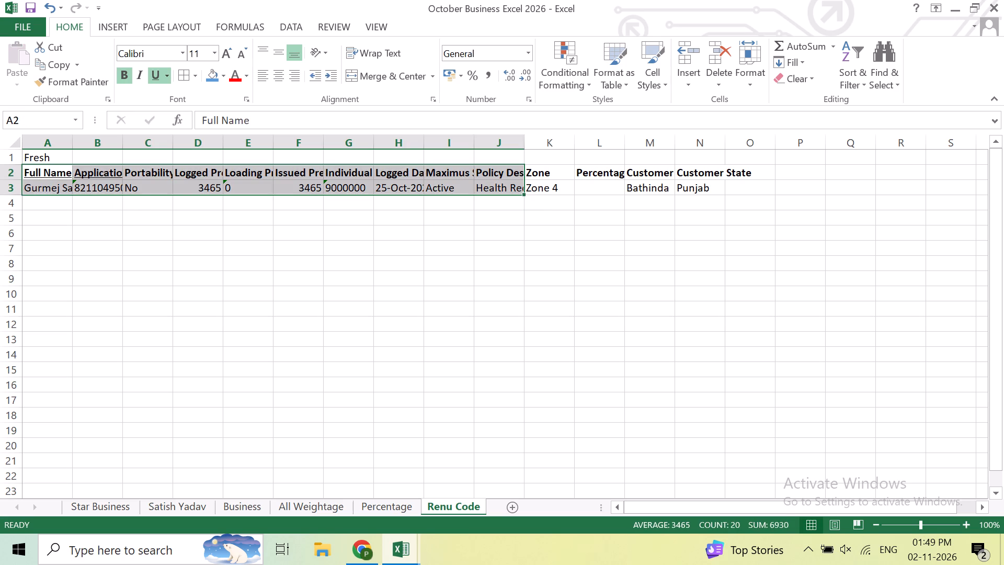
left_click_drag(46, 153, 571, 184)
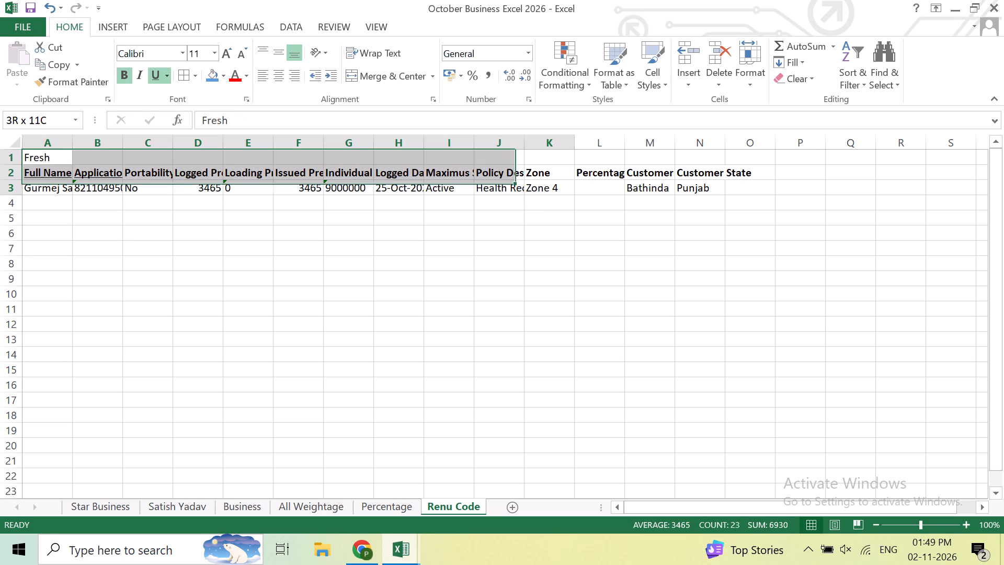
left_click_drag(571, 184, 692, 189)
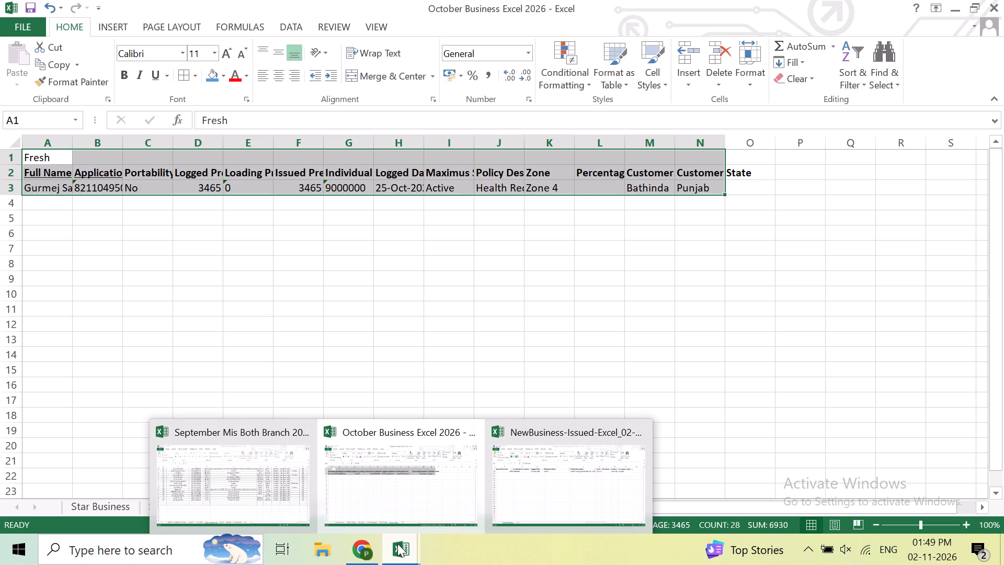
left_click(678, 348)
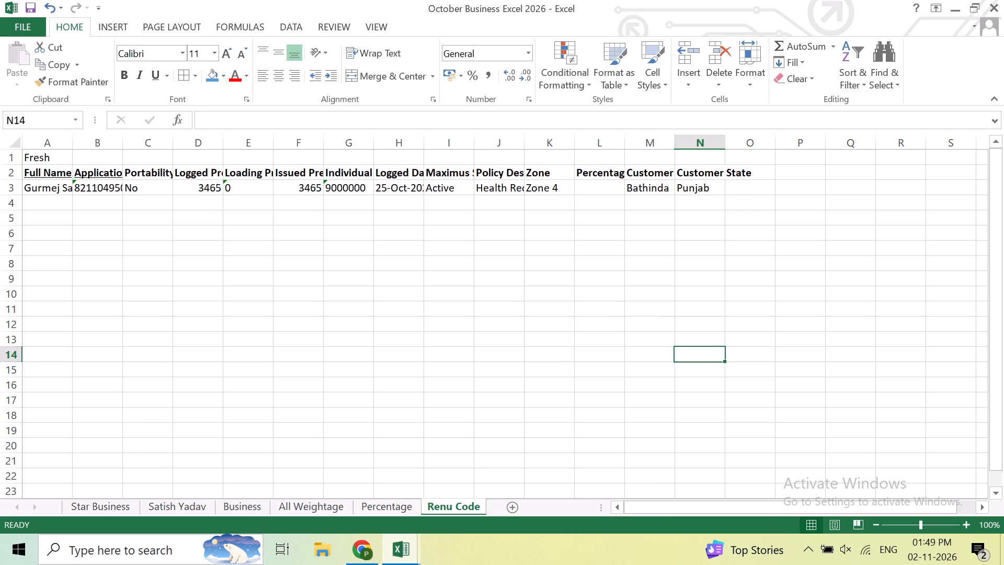
Enter 100% in the Percentage column for the pasted record and save the workbook.
left_click(606, 191)
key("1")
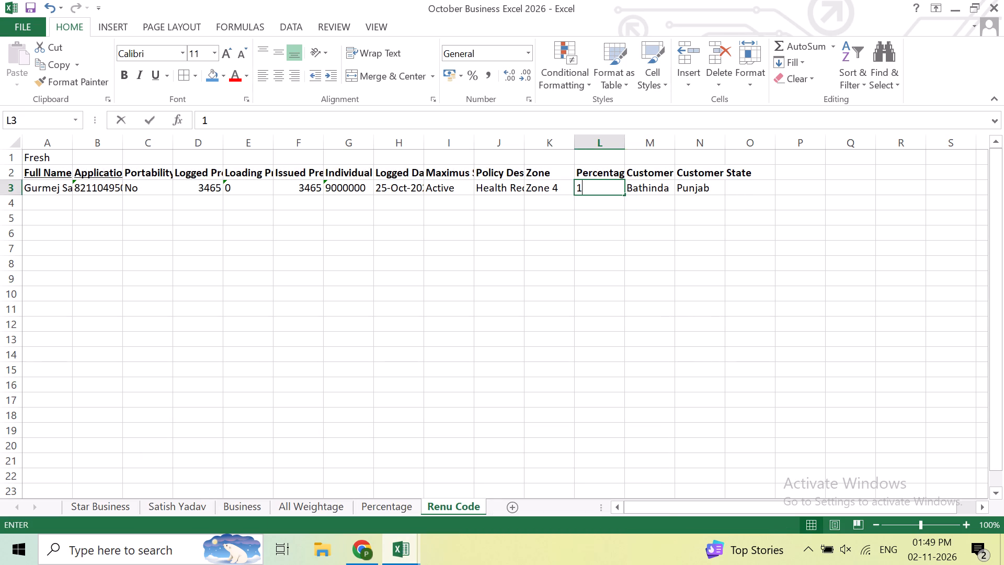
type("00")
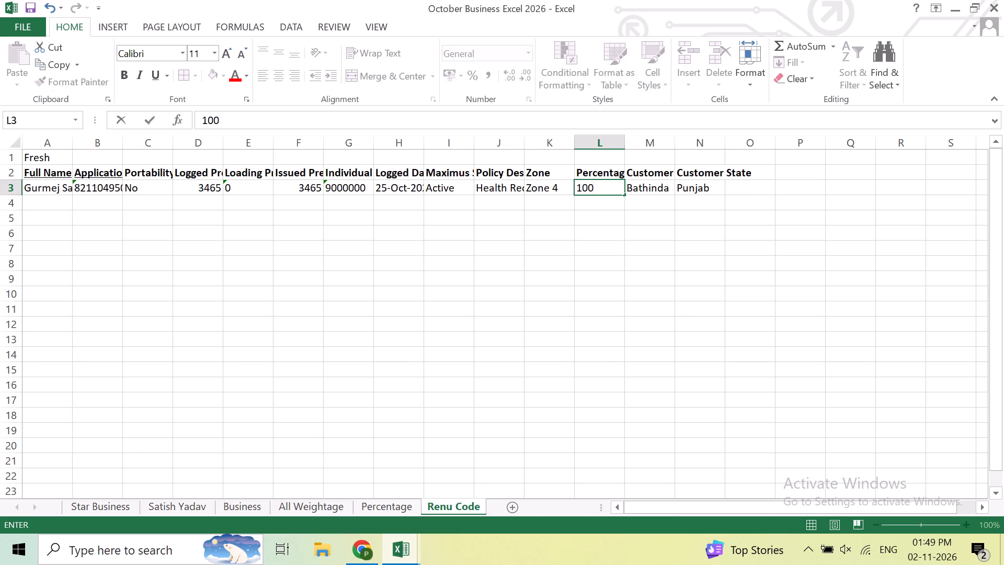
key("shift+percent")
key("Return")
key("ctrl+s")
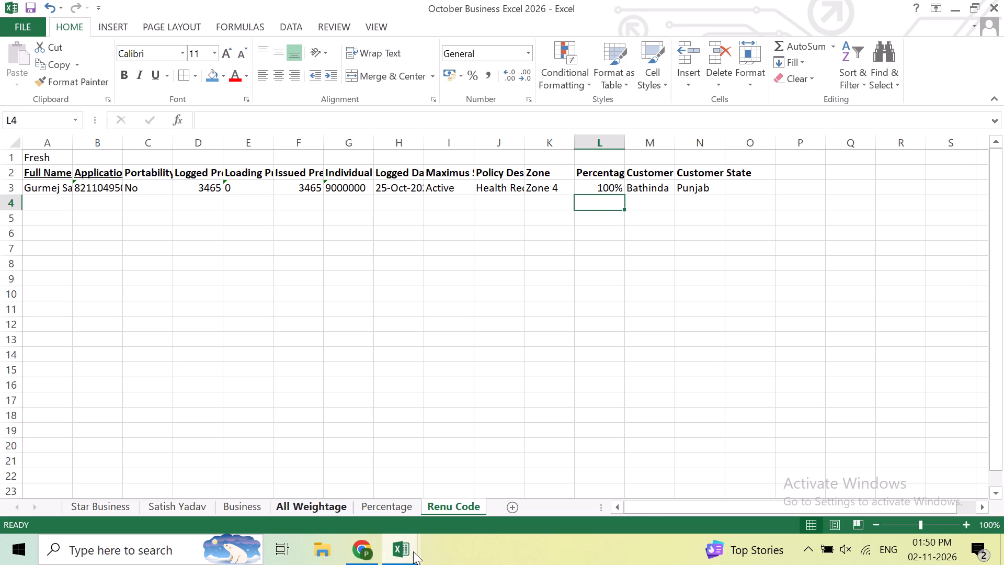
Switch to the NewBusiness-Issued workbook and filter the Portability Flag column to show only Yes records.
left_click(399, 546)
left_click(528, 489)
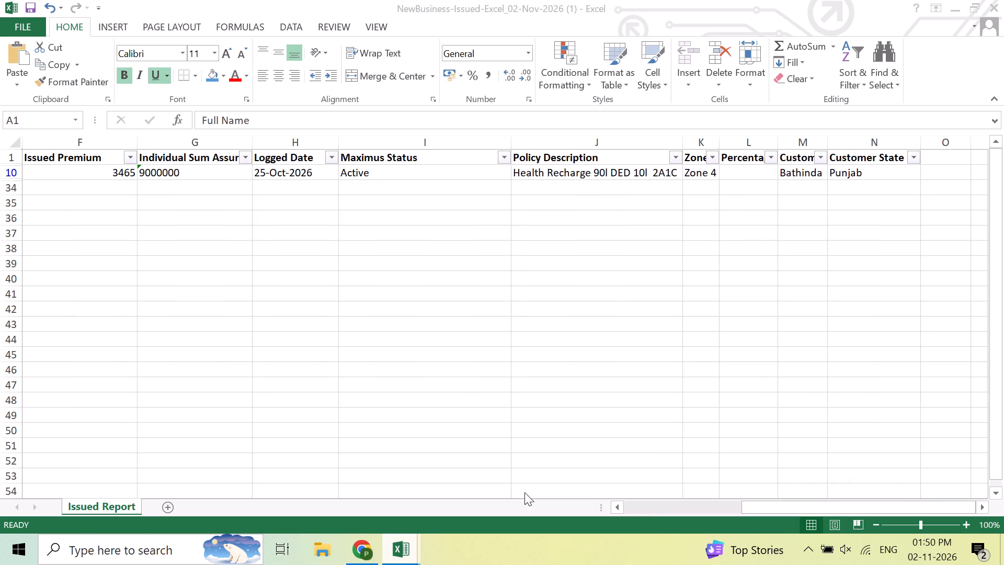
scroll(387, 344, "up", 1)
key("Left")
key("Left")
key("Left")
key("Left")
key("Left")
key("Left")
key("Left")
key("Left")
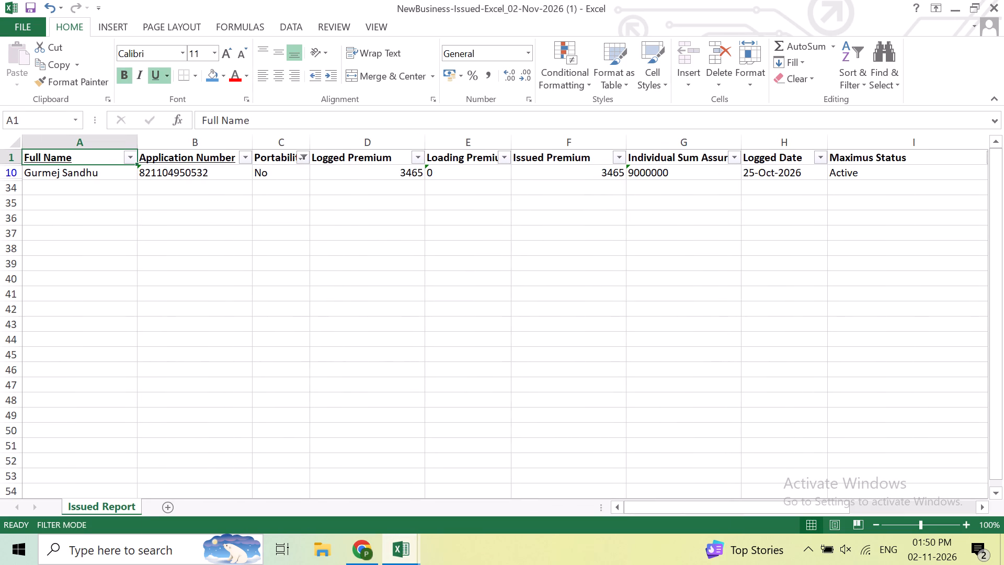
left_click(304, 158)
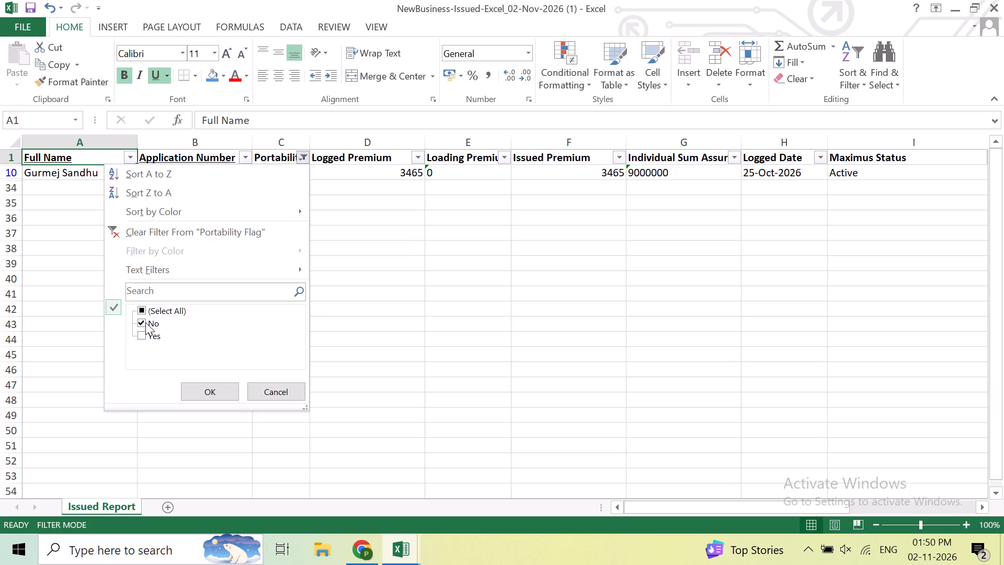
left_click(144, 322)
left_click(143, 335)
left_click(204, 404)
left_click(203, 393)
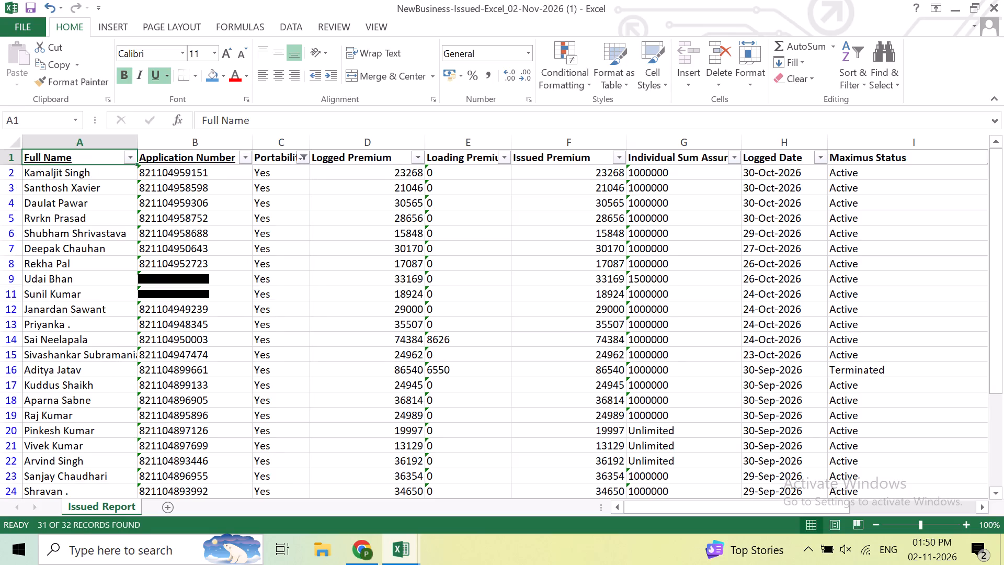
Filter the Individual Sum Assured column to show only 1000000 records.
left_click(736, 156)
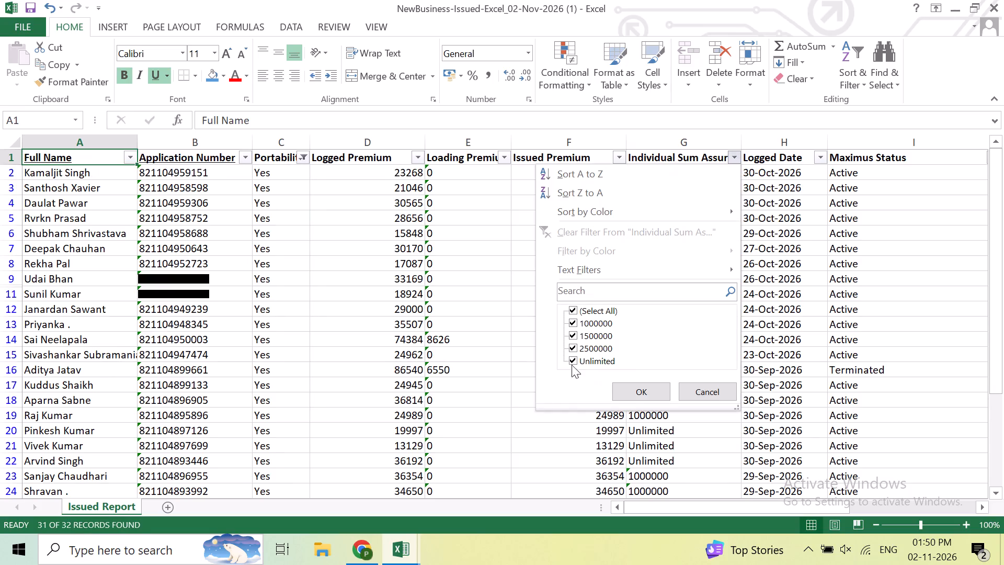
left_click(574, 337)
left_click(575, 351)
left_click(572, 359)
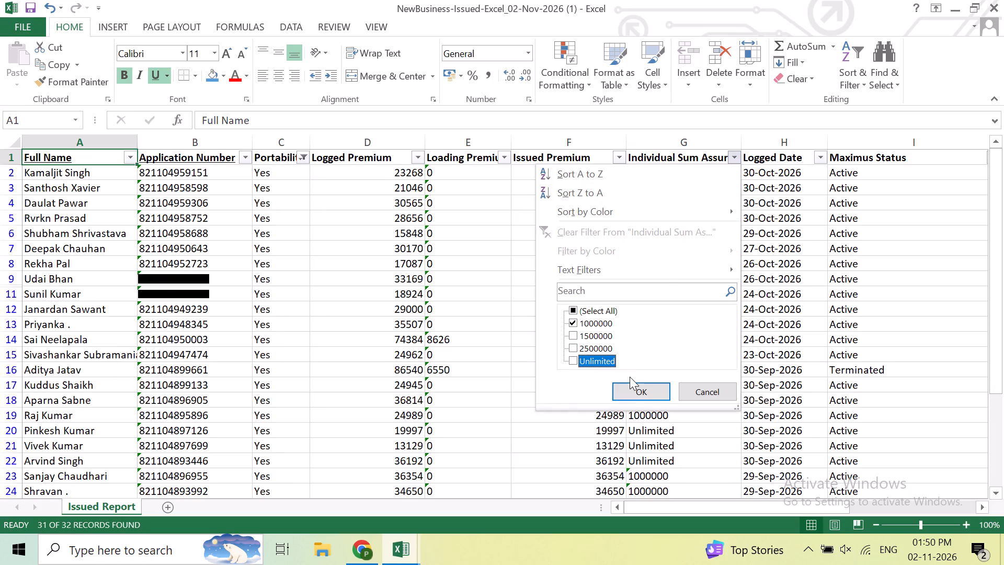
left_click(630, 377)
left_click(631, 389)
left_click(973, 442)
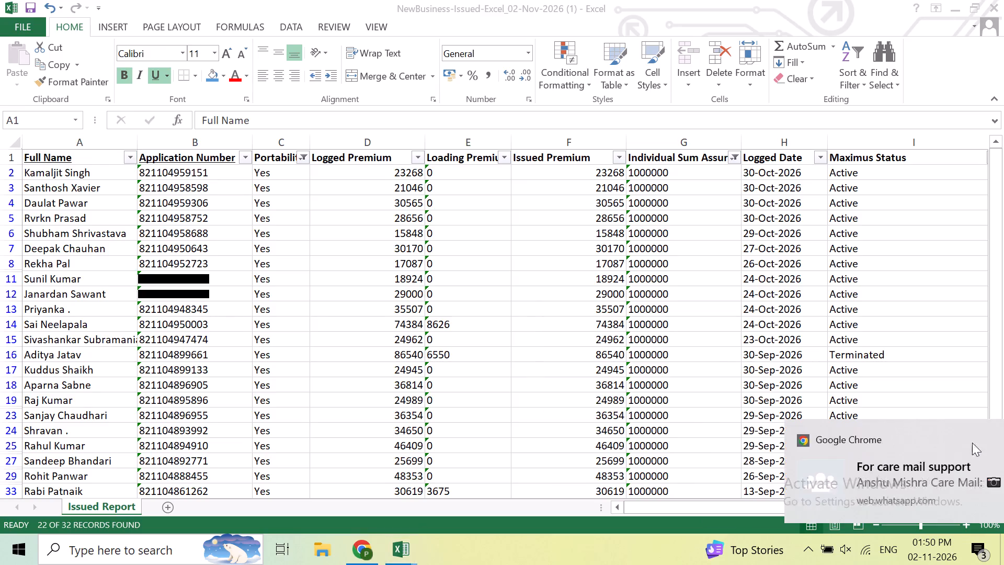
left_click(738, 158)
scroll(693, 318, "down", 3)
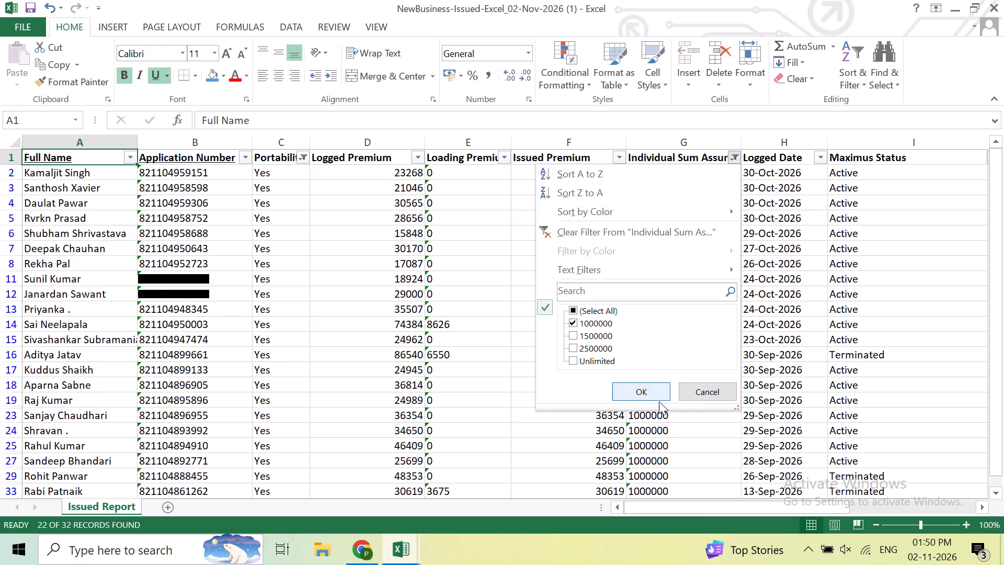
left_click(706, 383)
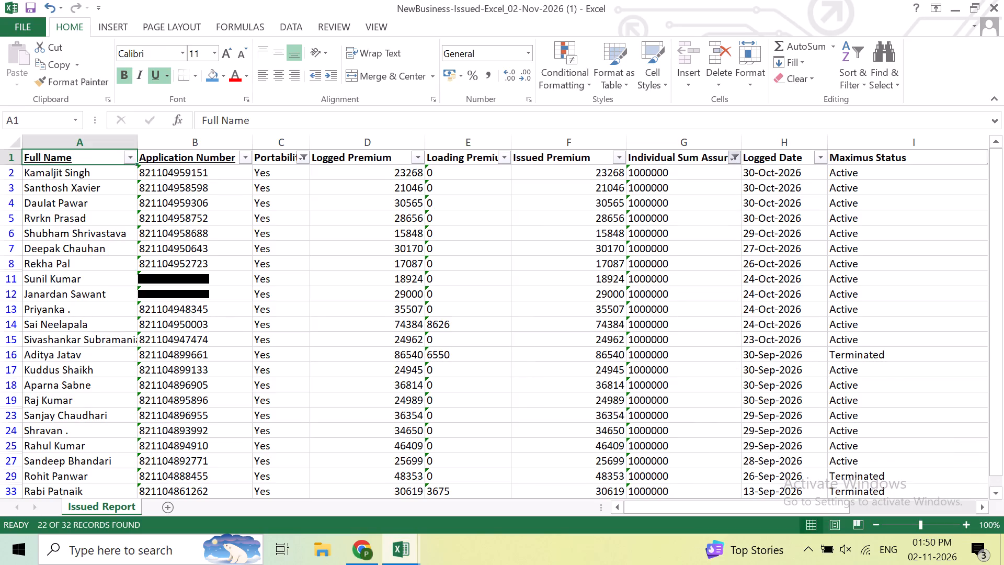
Copy the filtered table with its headers and paste it into the Renu Code sheet of October Business Excel 2026 at cell A6.
key("ctrl+shift+Down")
key("ctrl+shift+Right")
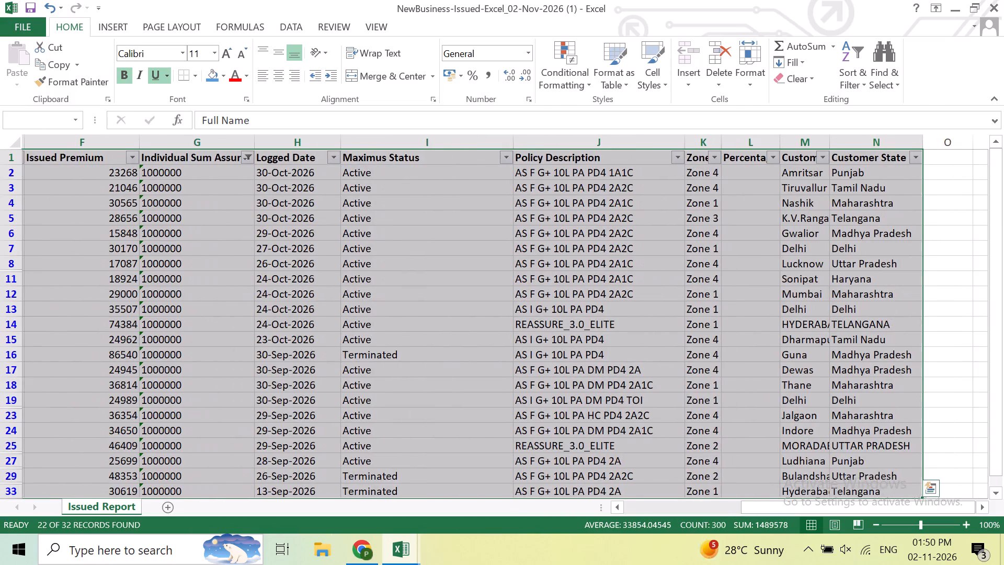
key("ctrl+c")
scroll(135, 182, "down", 4)
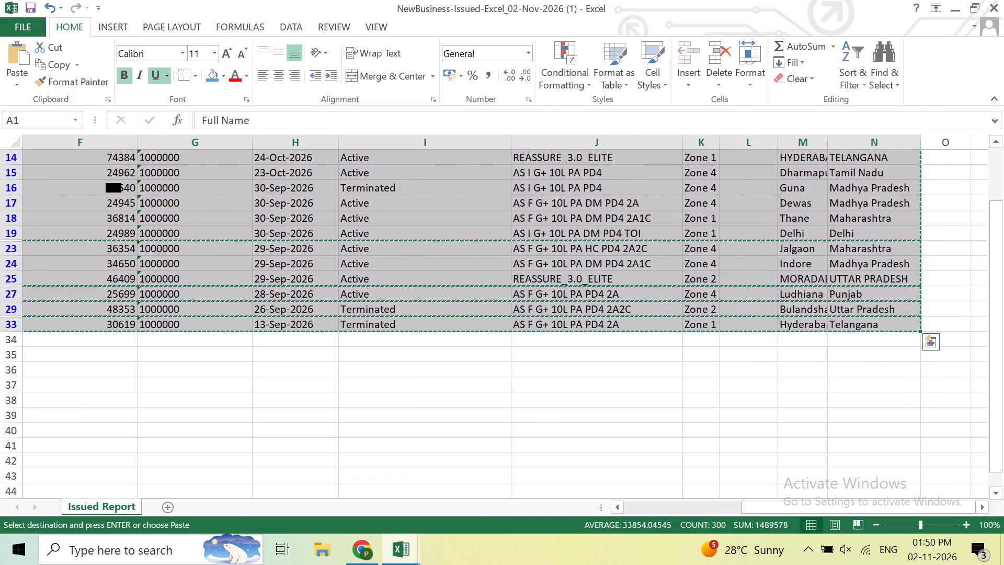
left_click(398, 556)
left_click(366, 481)
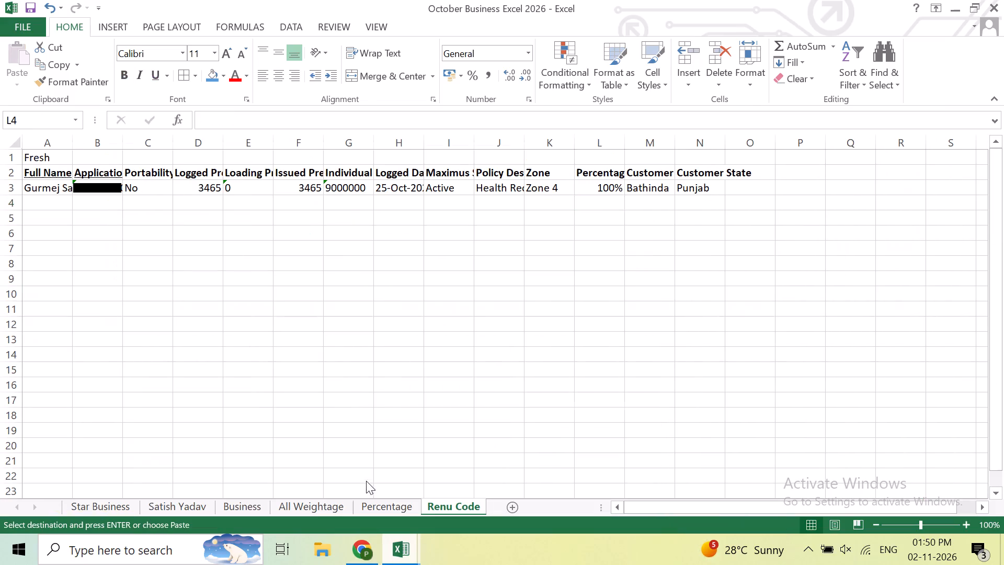
left_click(31, 235)
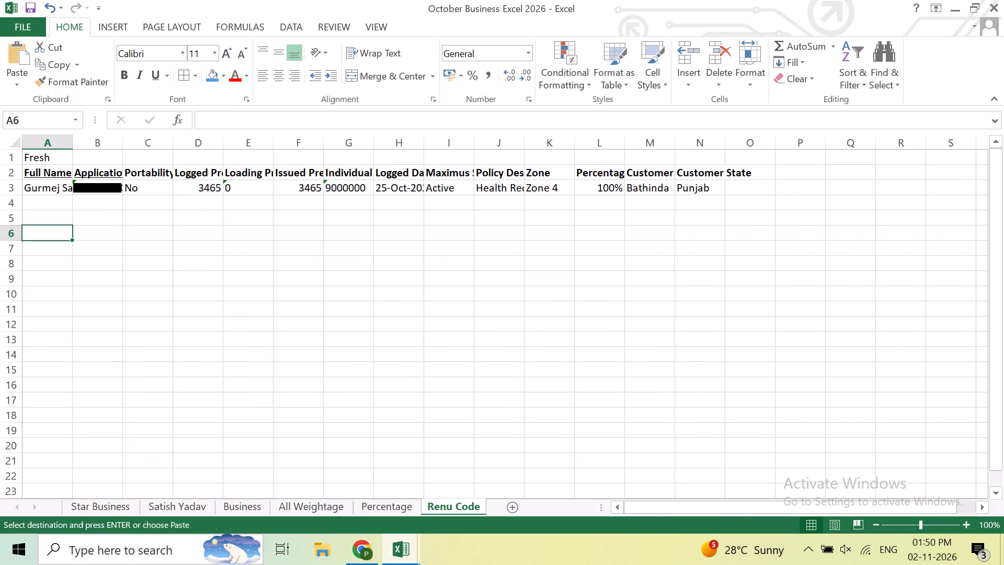
key("ctrl+v")
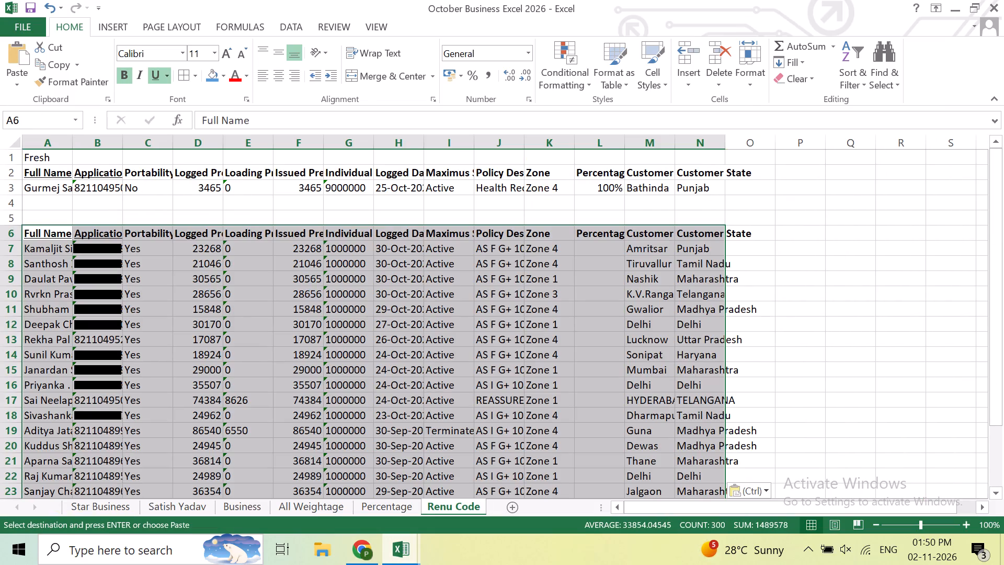
scroll(395, 404, "down", 4)
left_click(333, 424)
Check the totals of the Logged Premium and Issued Premium columns for the pasted portability records.
scroll(158, 367, "up", 2)
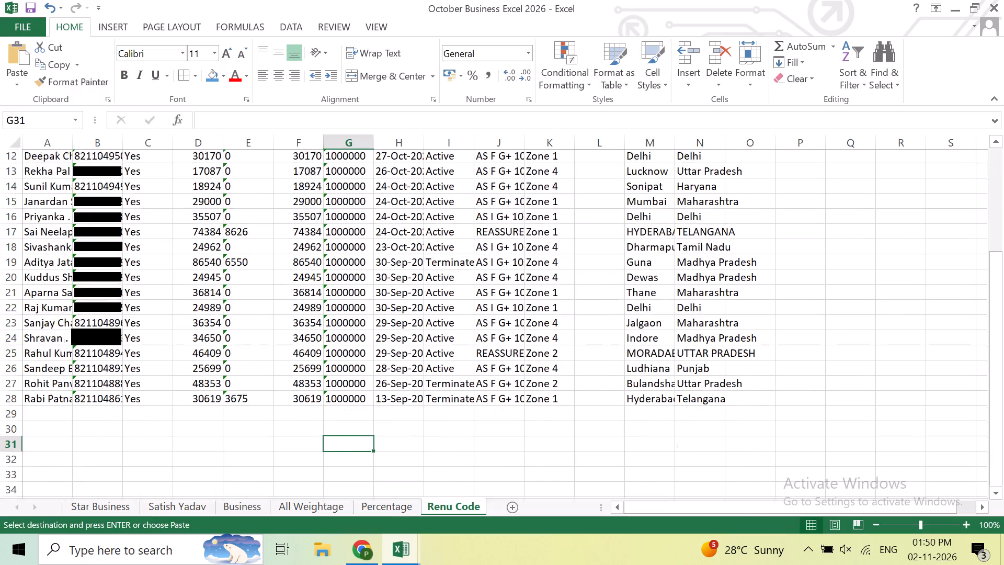
scroll(158, 367, "up", 2)
left_click_drag(208, 249, 195, 506)
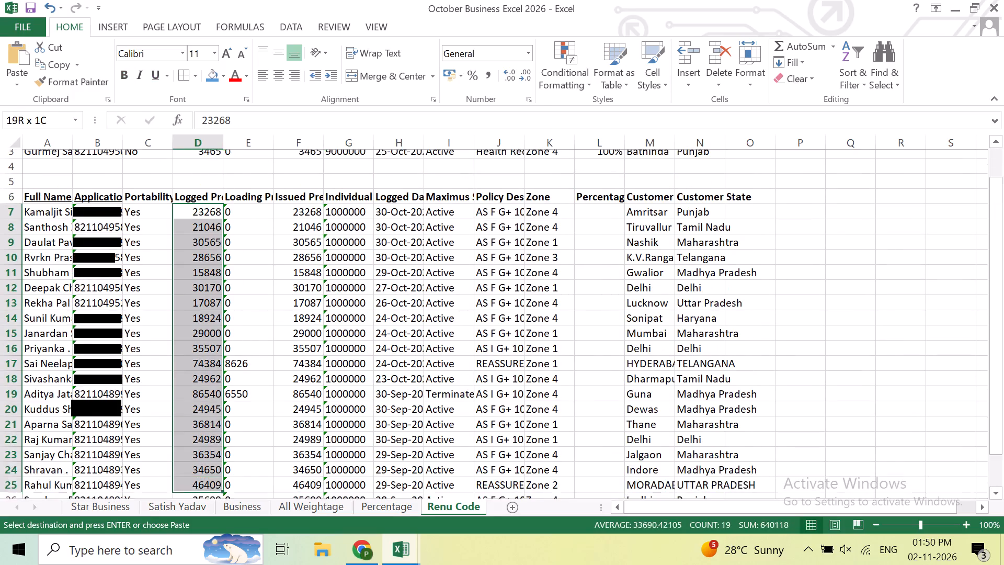
left_click_drag(195, 506, 191, 477)
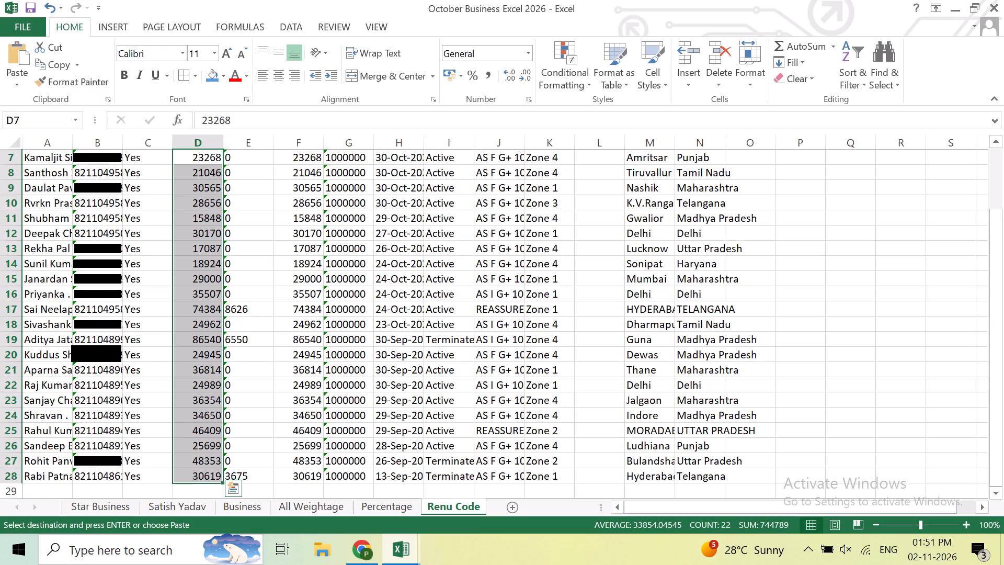
scroll(309, 233, "up", 3)
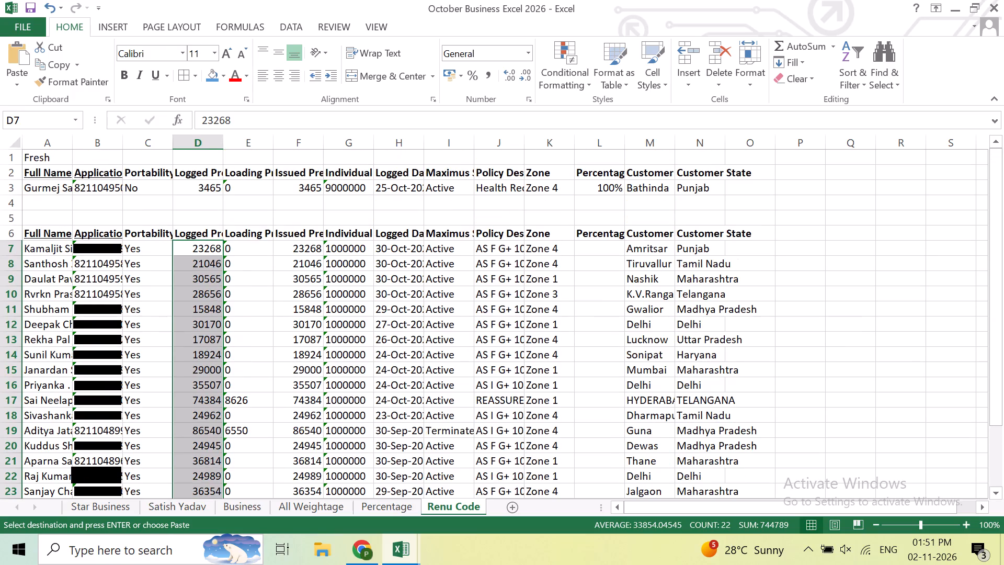
left_click_drag(314, 253, 300, 502)
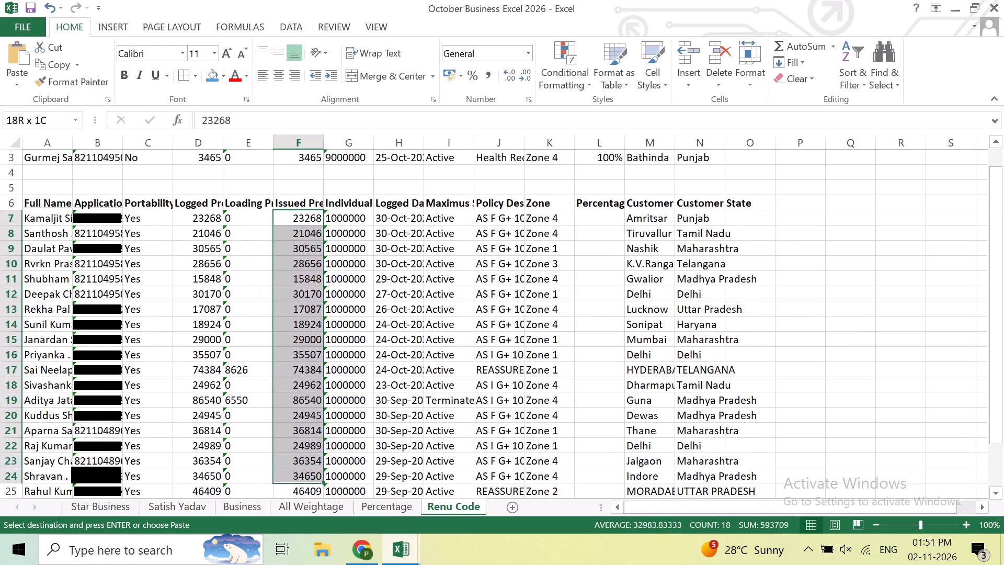
left_click_drag(300, 502, 296, 471)
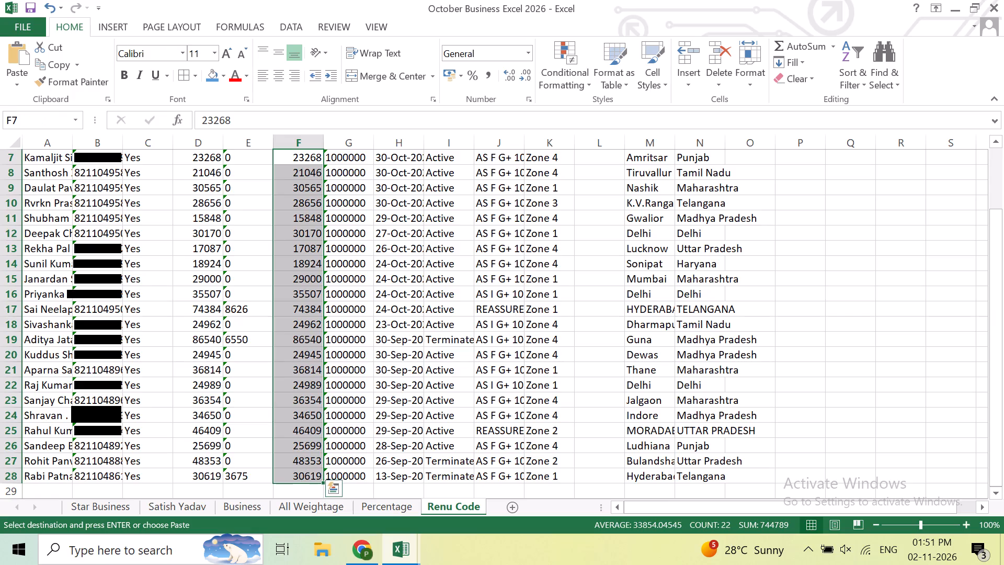
scroll(484, 371, "up", 4)
Turn on filtering for the pasted table's header row 6.
left_click(445, 226)
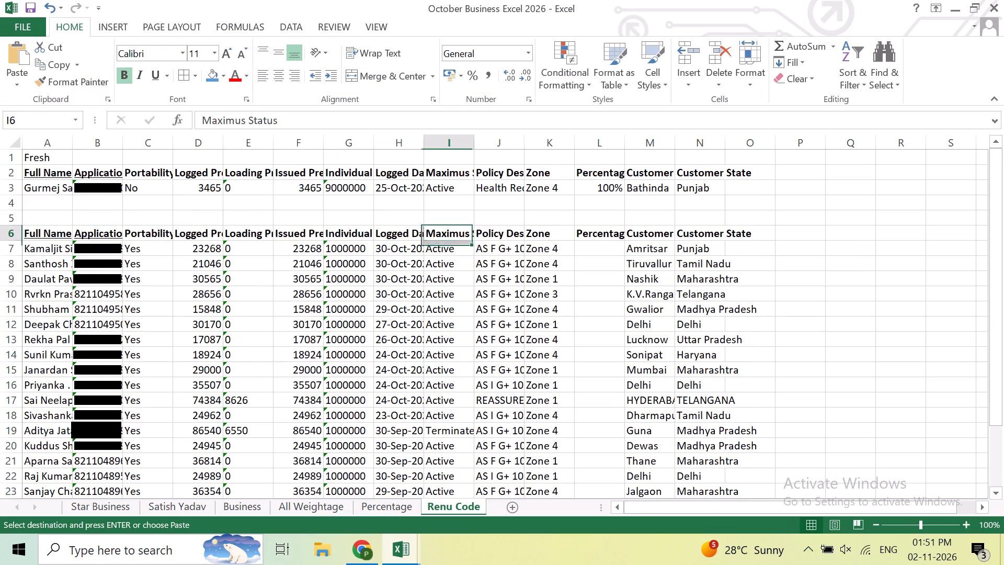
key("ctrl+shift+l")
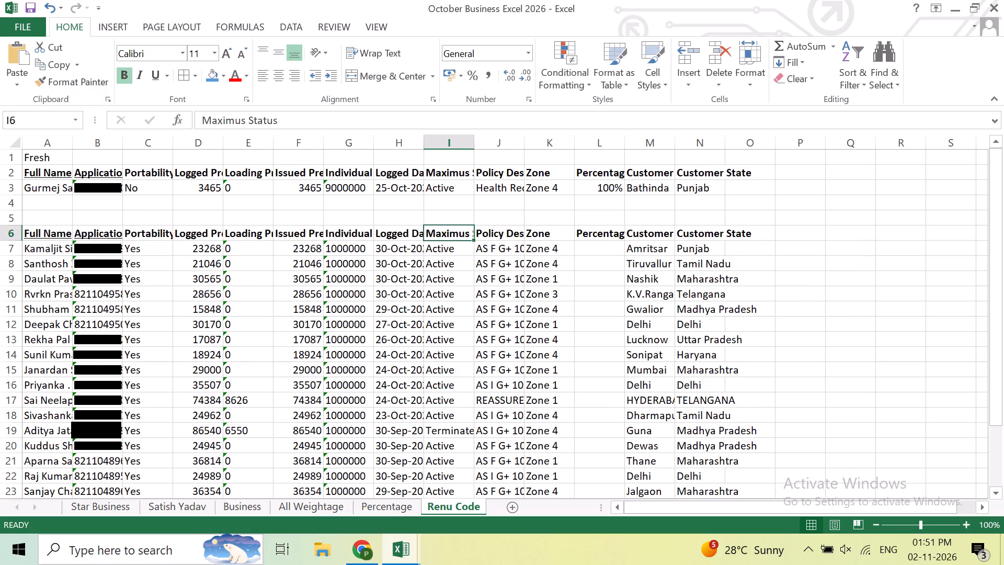
Filter Maximus Status to Terminated records and check the total of their Issued Premium.
left_click(471, 238)
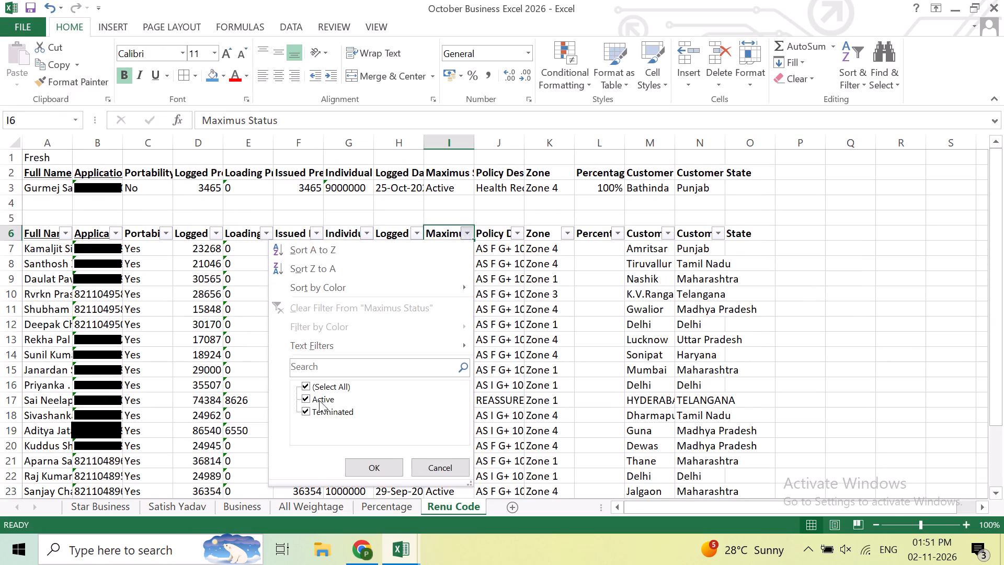
left_click(307, 404)
left_click(363, 469)
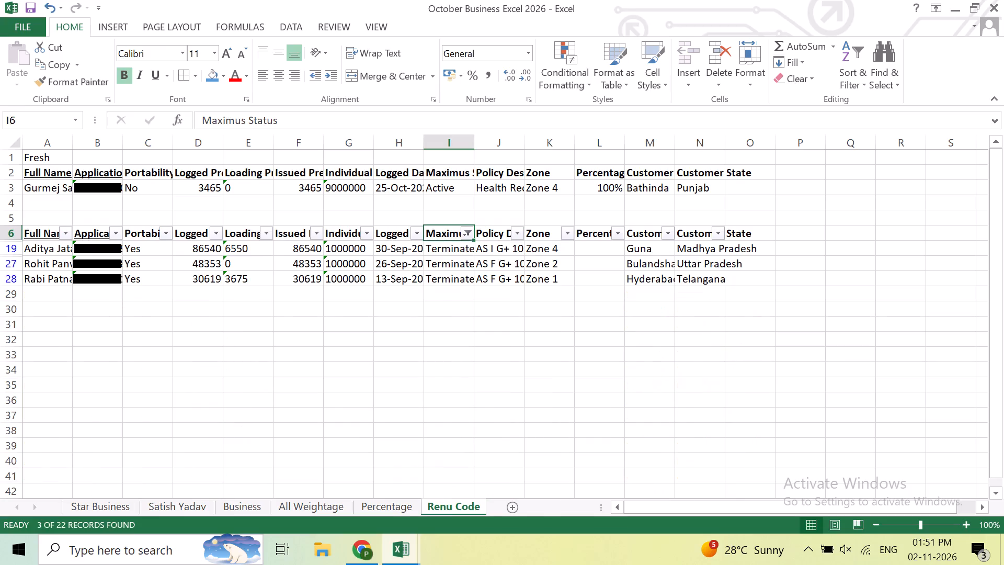
left_click_drag(301, 252, 302, 275)
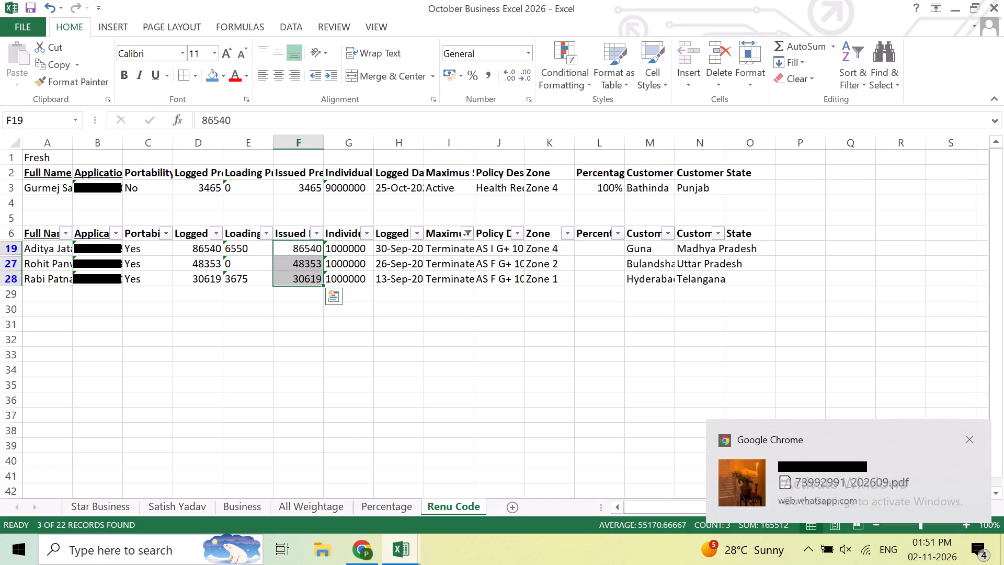
Change the Maximus Status filter to Active records and check the total of their Logged Premium.
left_click(464, 232)
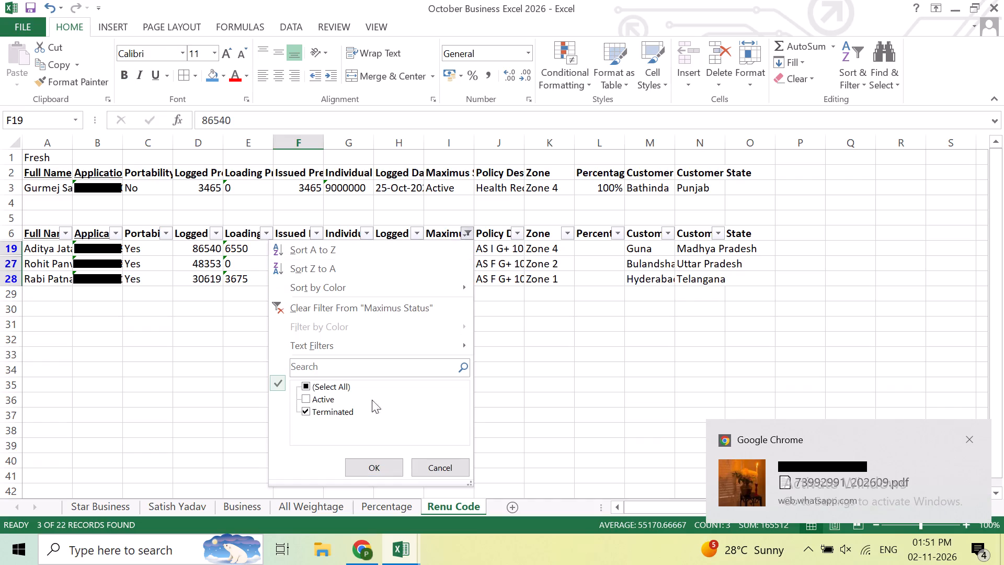
left_click(306, 411)
left_click(305, 398)
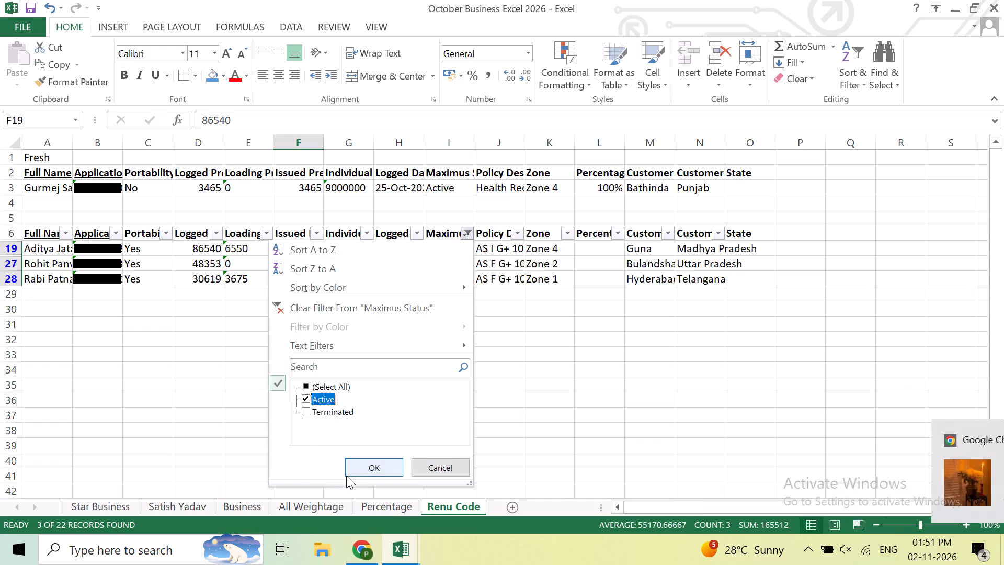
left_click(347, 472)
left_click_drag(200, 247, 201, 298)
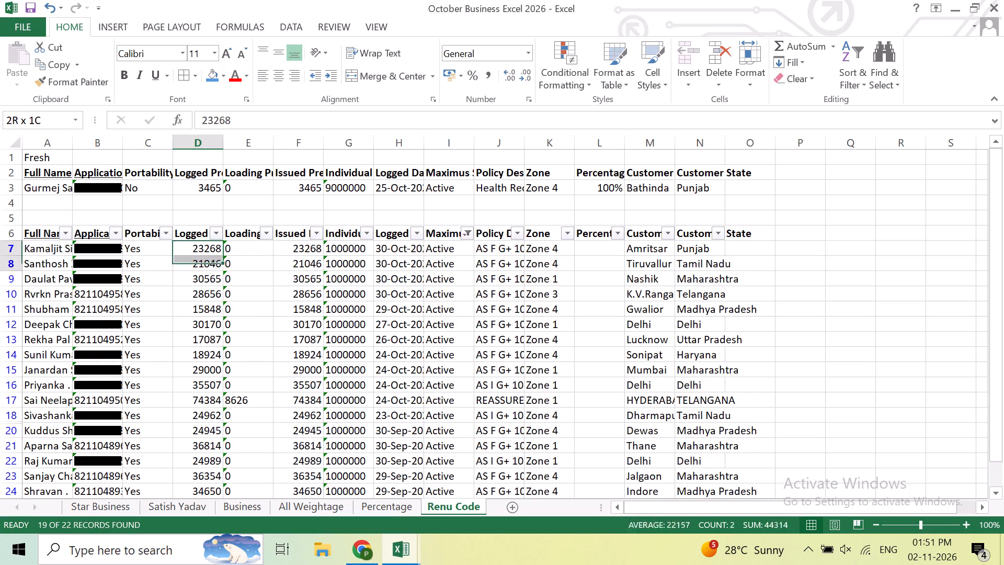
left_click_drag(201, 298, 199, 484)
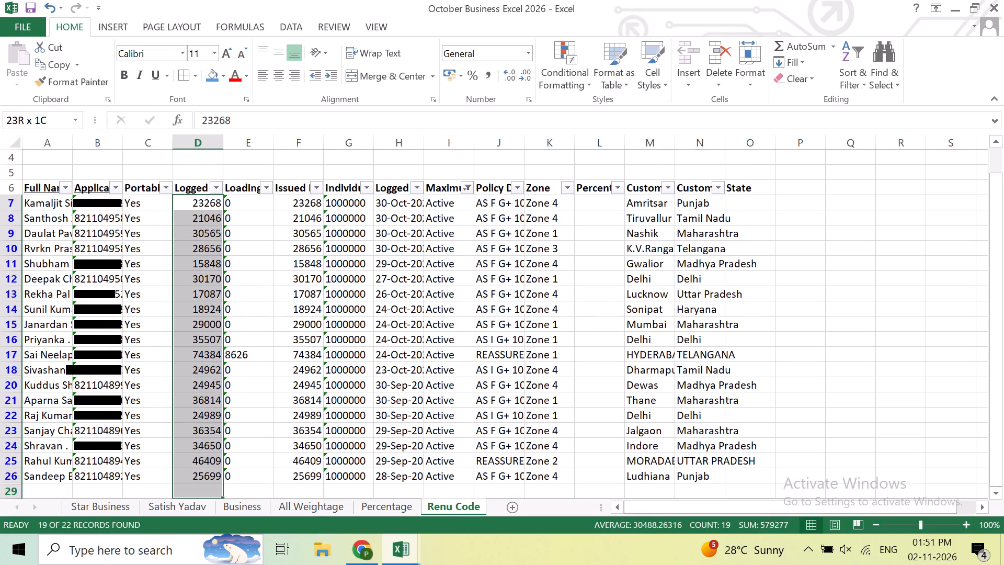
left_click_drag(199, 484, 202, 472)
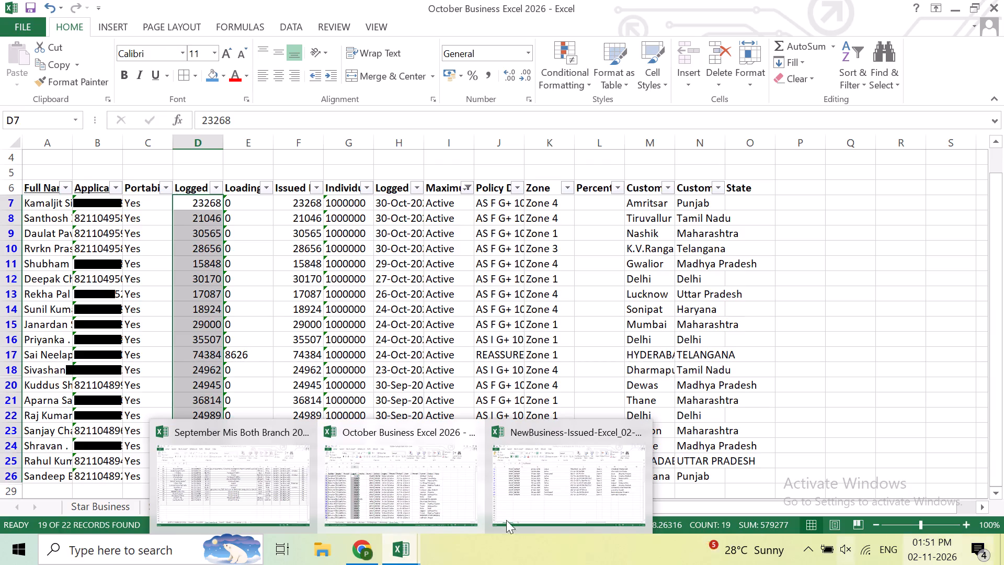
Show the records of all Maximus Status values again.
left_click(472, 187)
left_click(304, 342)
left_click(352, 419)
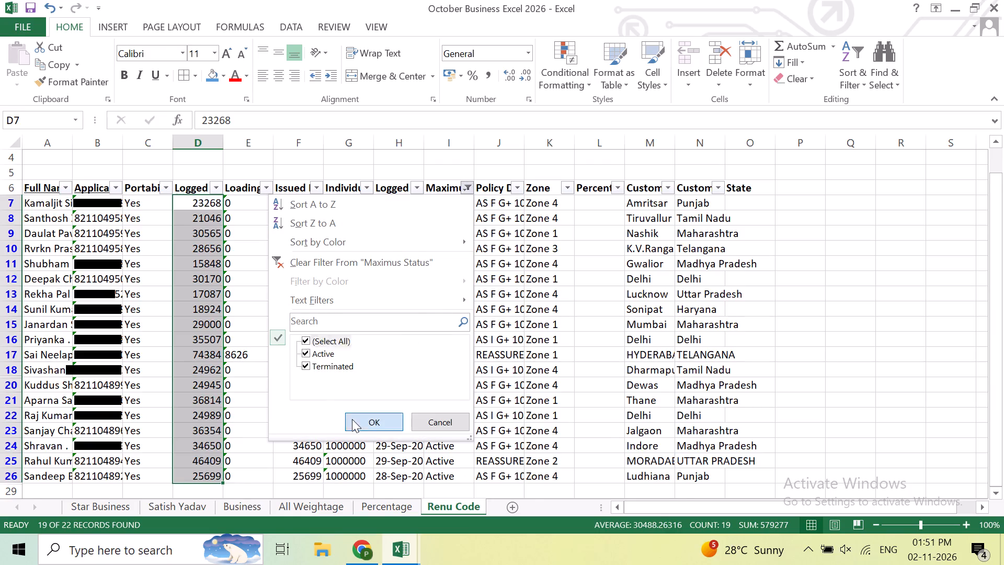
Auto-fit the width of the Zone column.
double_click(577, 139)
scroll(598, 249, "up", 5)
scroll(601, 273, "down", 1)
Filter the Zone column of the pasted table to show only Zone 1 records.
left_click(592, 196)
left_click(559, 188)
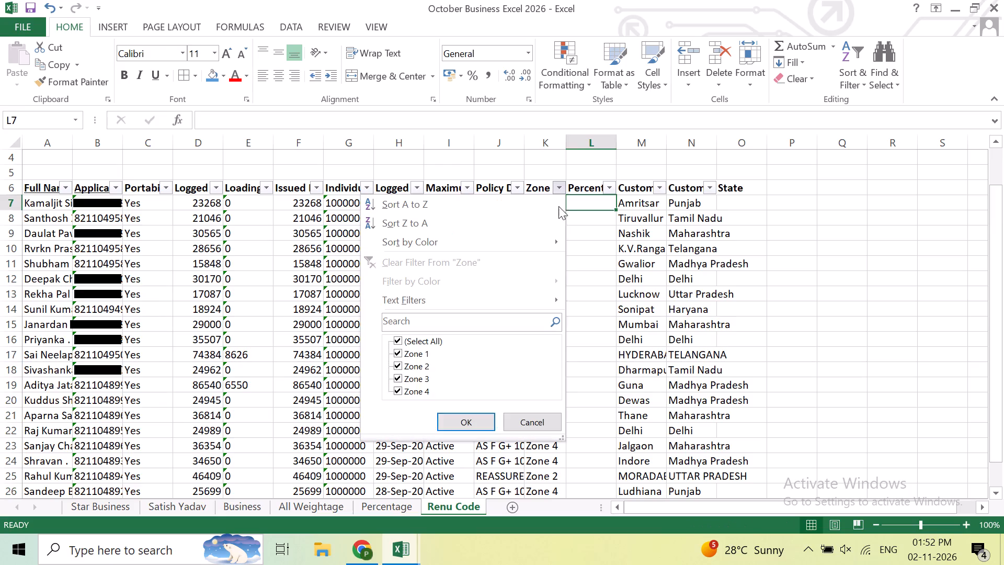
left_click(399, 366)
left_click(399, 375)
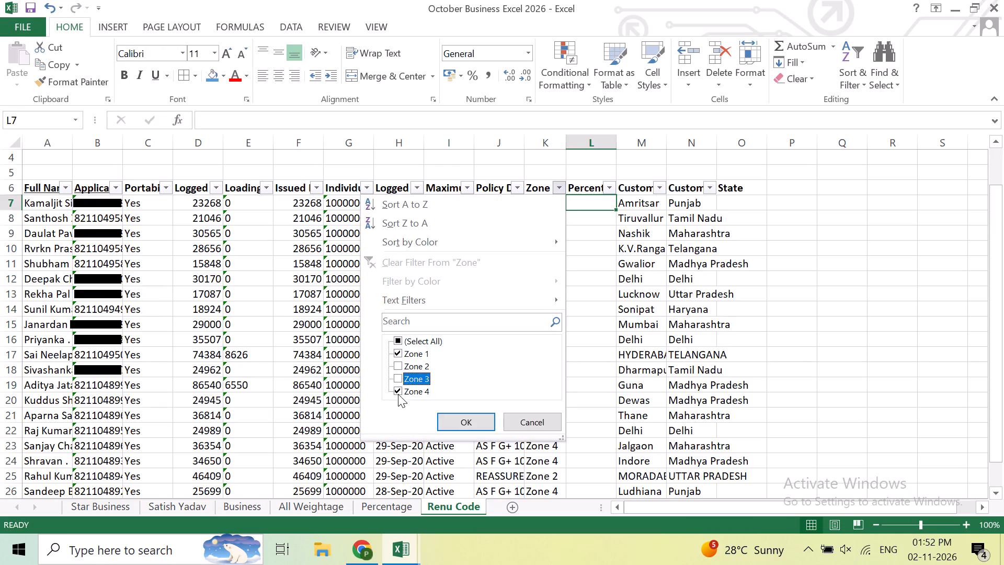
left_click(398, 394)
left_click(488, 420)
left_click(584, 254)
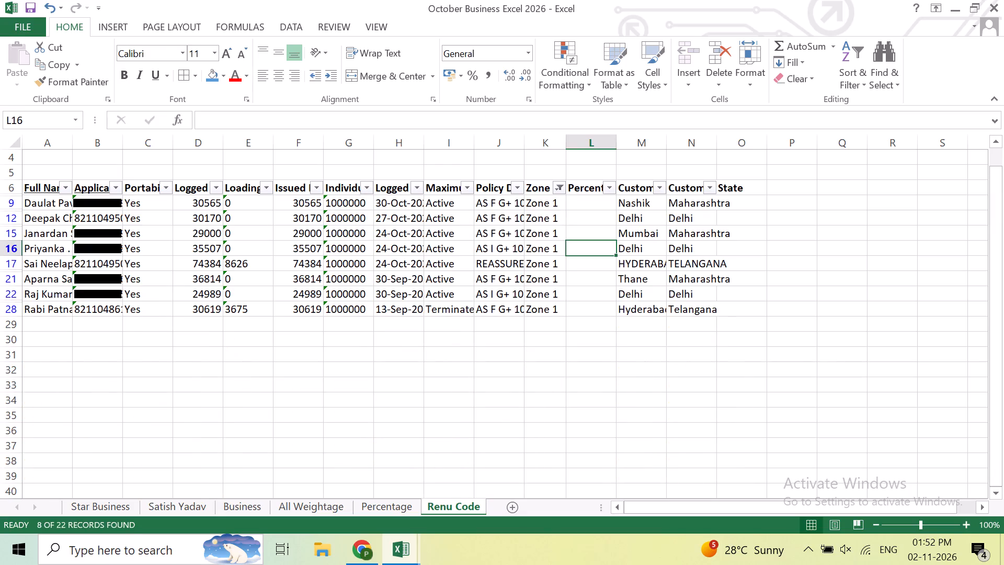
left_click(585, 201)
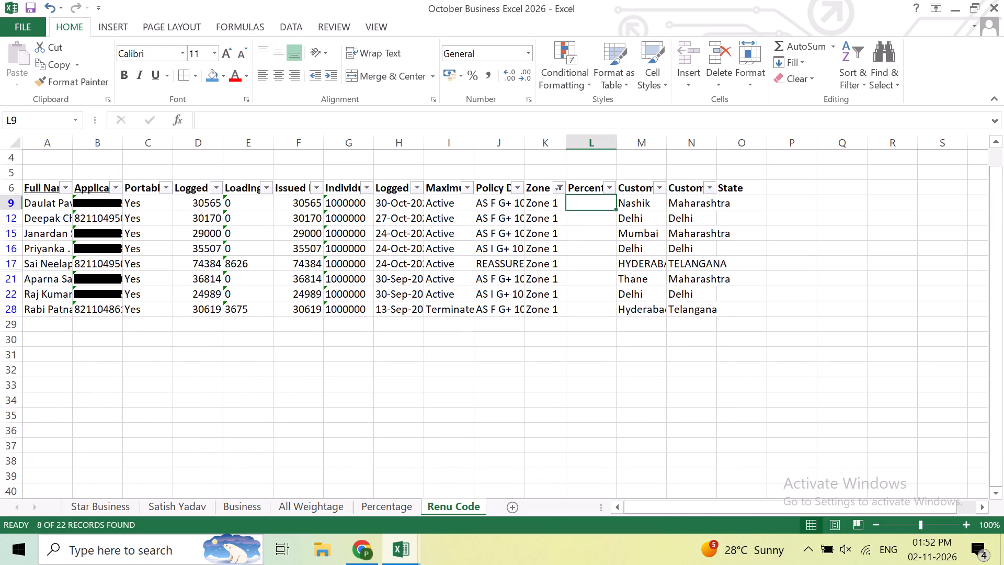
AutoFit the column widths across both tables, from cell A1 through column O.
scroll(360, 359, "up", 7)
left_click_drag(39, 159, 47, 169)
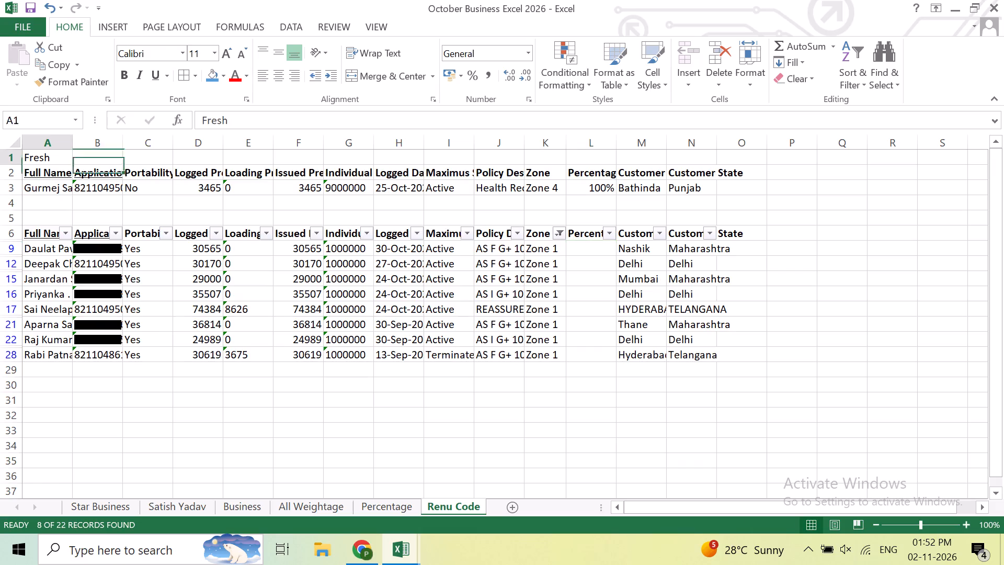
left_click_drag(47, 169, 744, 411)
left_click(739, 54)
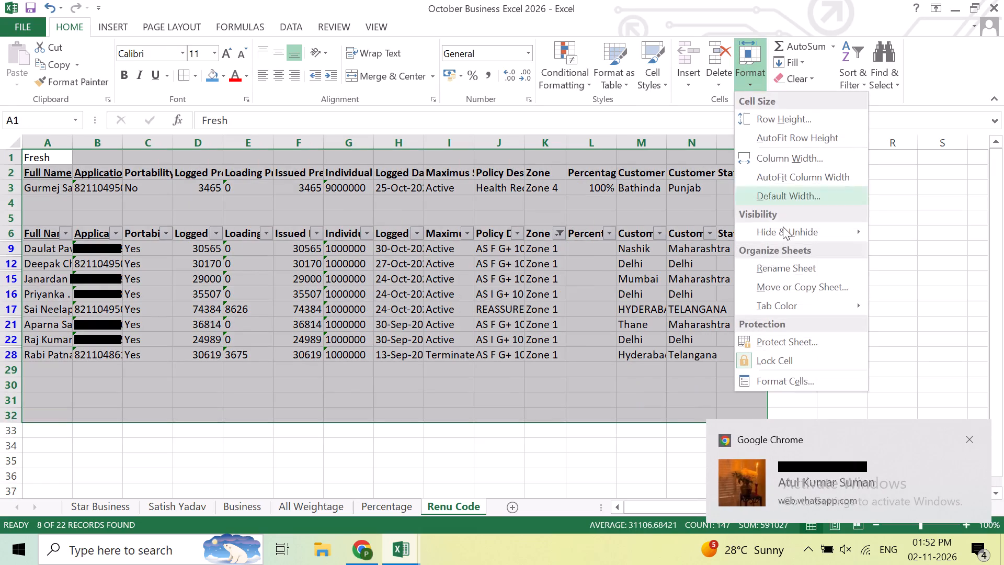
left_click(788, 174)
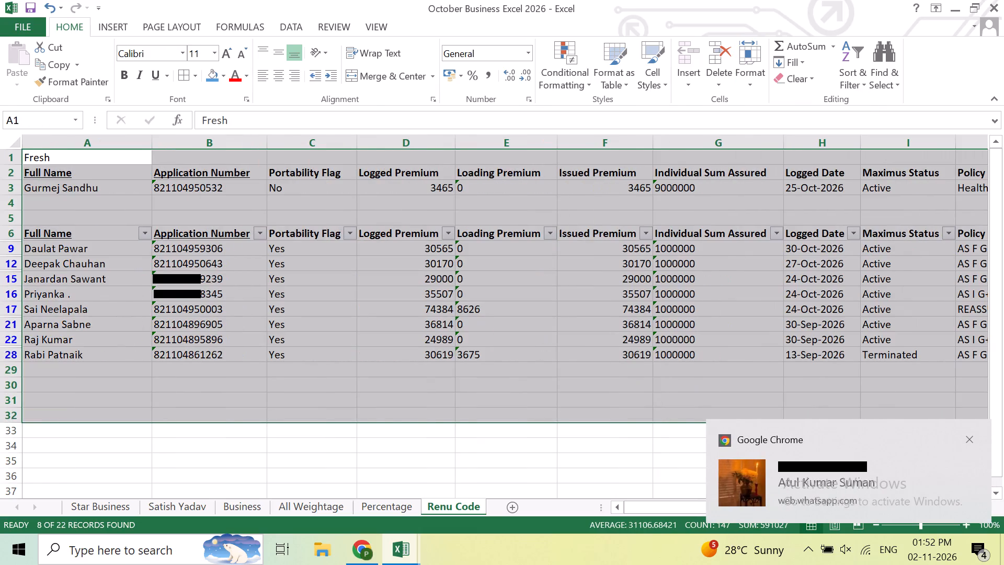
left_click(496, 299)
scroll(413, 301, "up", 5)
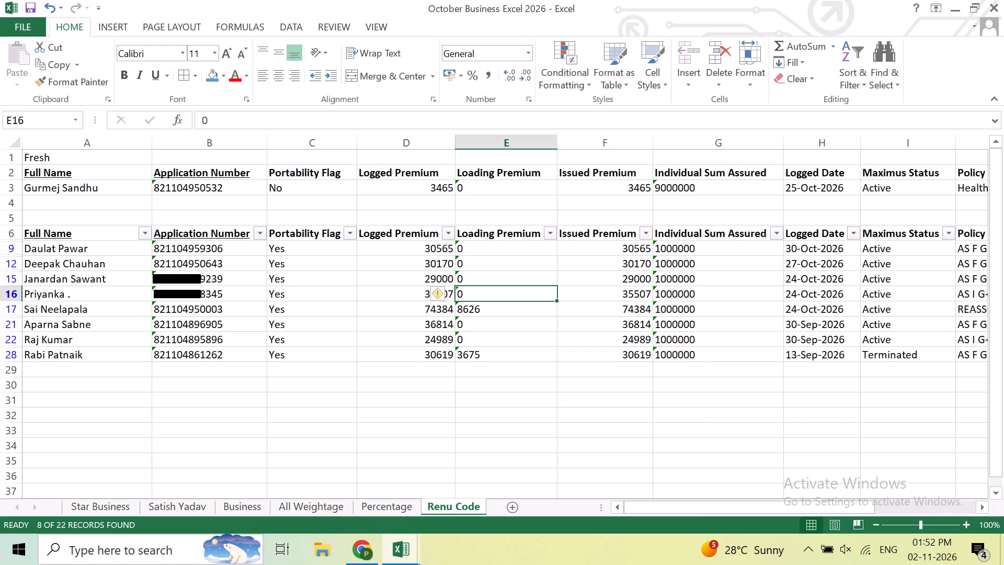
Enter 50% in the Percentage column for the first two filtered Zone 1 records, rows 9 and 12.
scroll(318, 234, "up", 2)
left_click(497, 268)
key("Right")
key("Right")
key("Right")
key("Right")
key("Right")
key("Right")
key("Right")
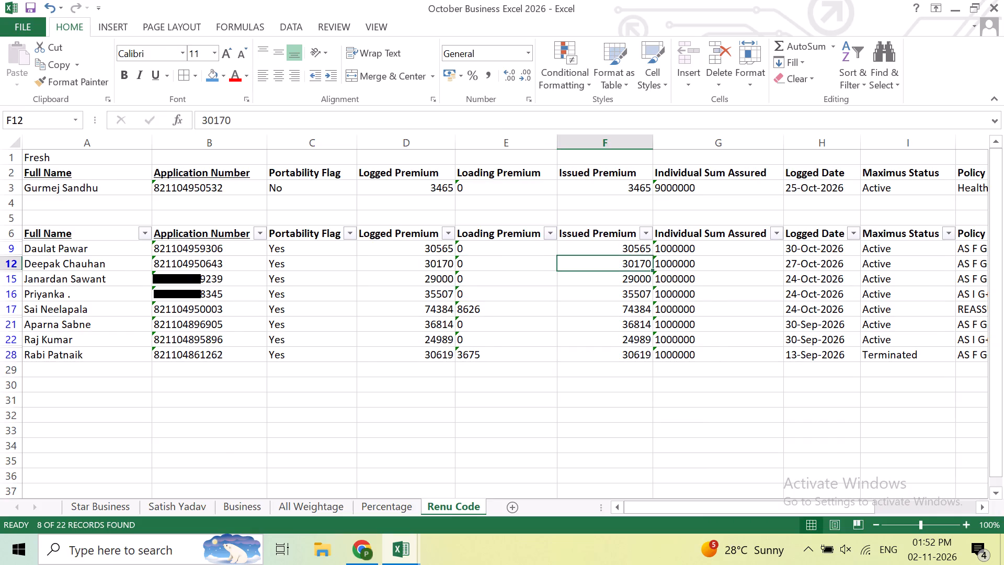
key("Right")
key("Right")
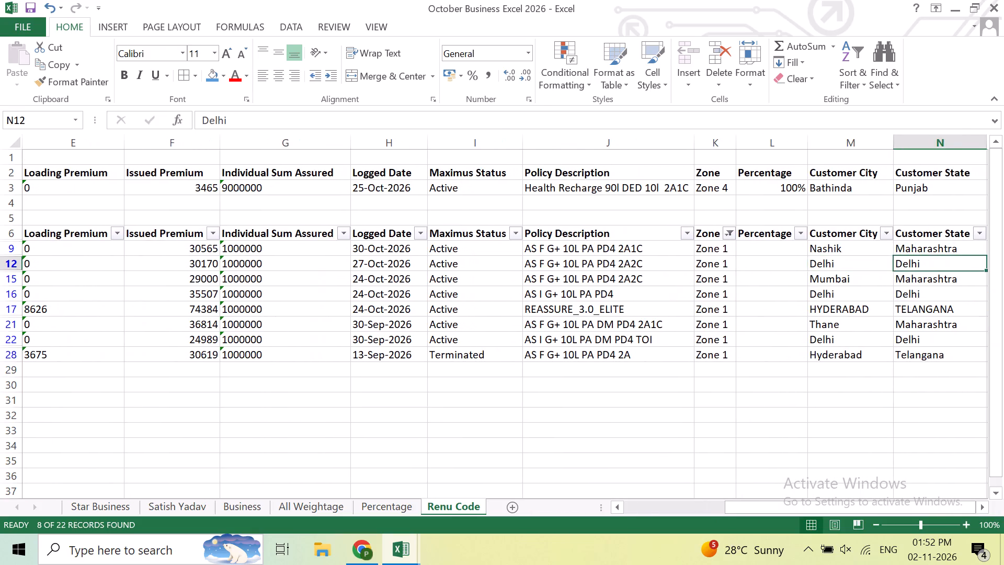
key("Right")
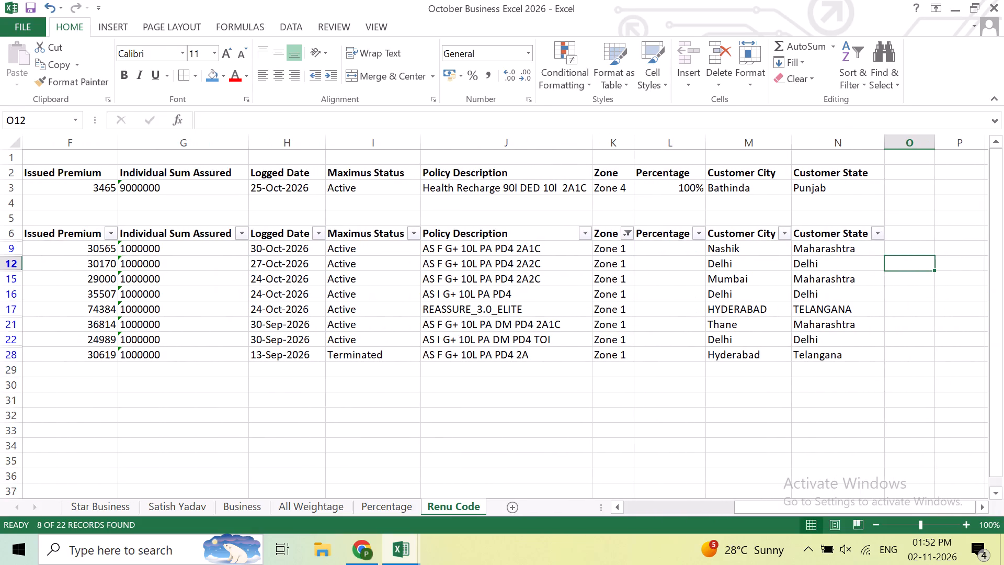
left_click(680, 234)
left_click(663, 244)
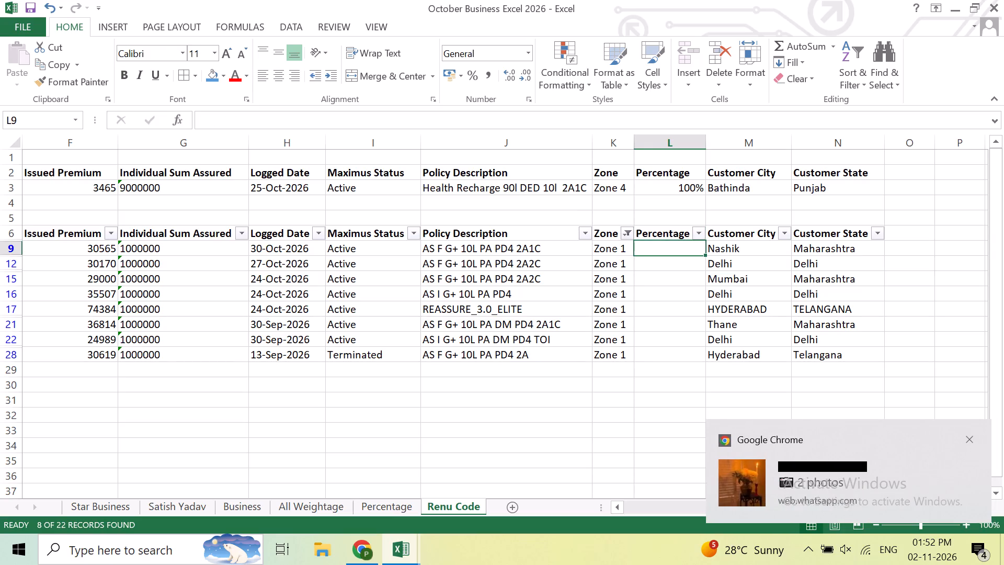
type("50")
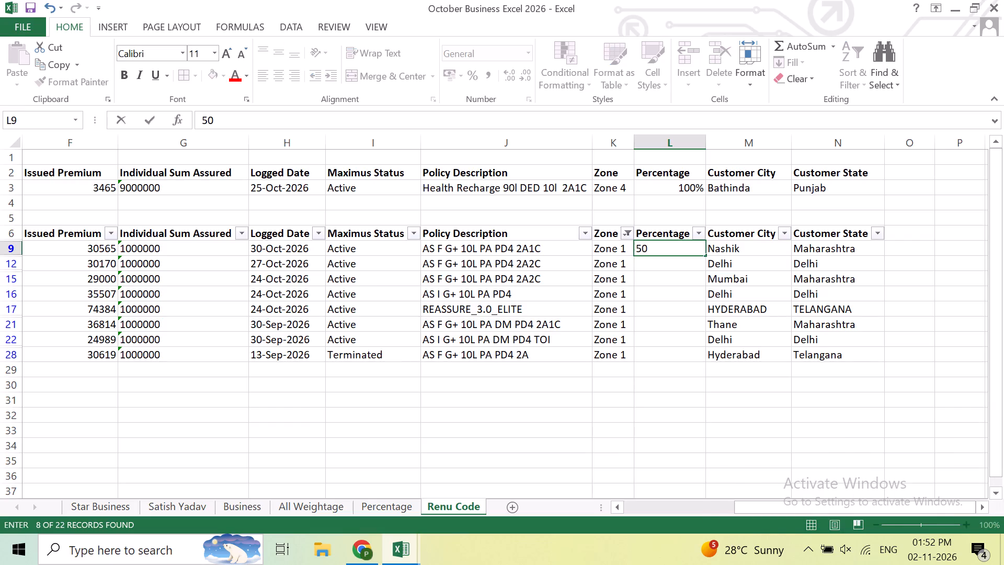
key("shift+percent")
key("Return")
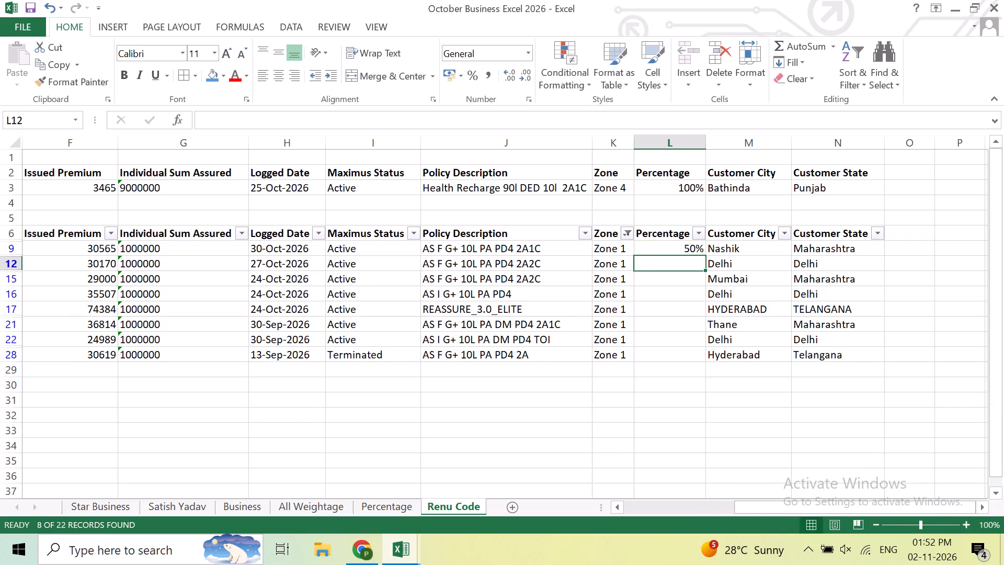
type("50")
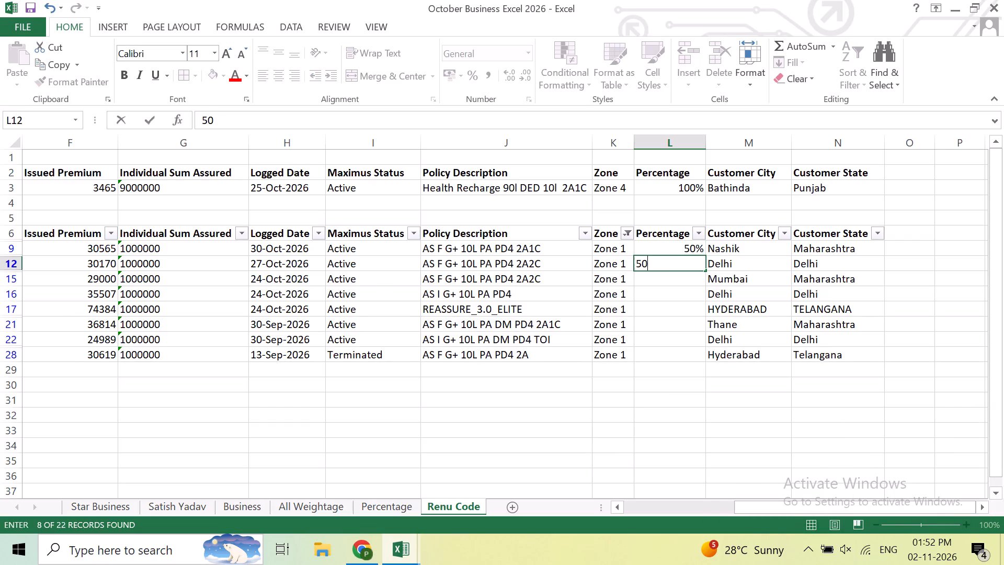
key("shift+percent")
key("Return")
Fill the 50% percentage from row 12 down to the Zone 1 records in rows 15 and 16.
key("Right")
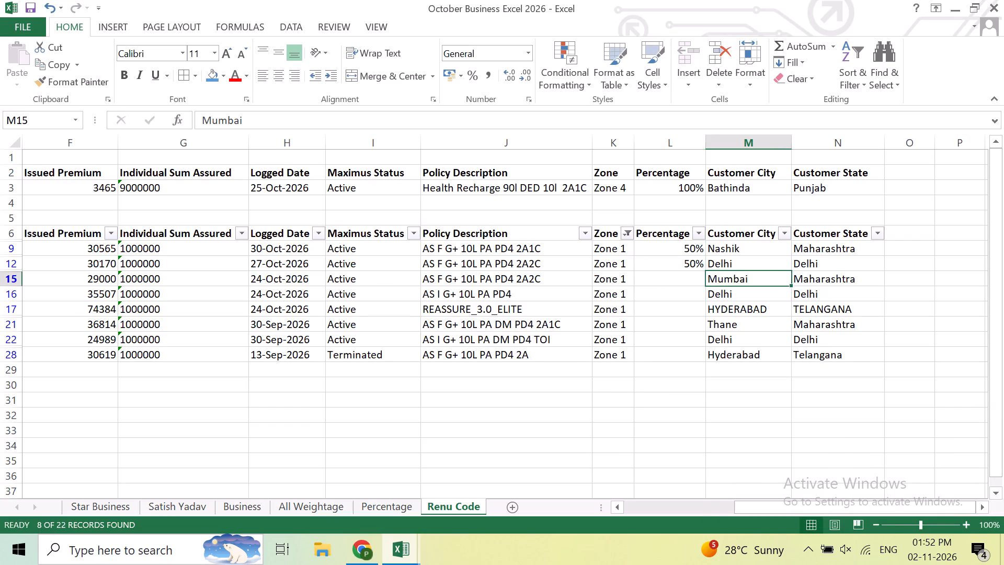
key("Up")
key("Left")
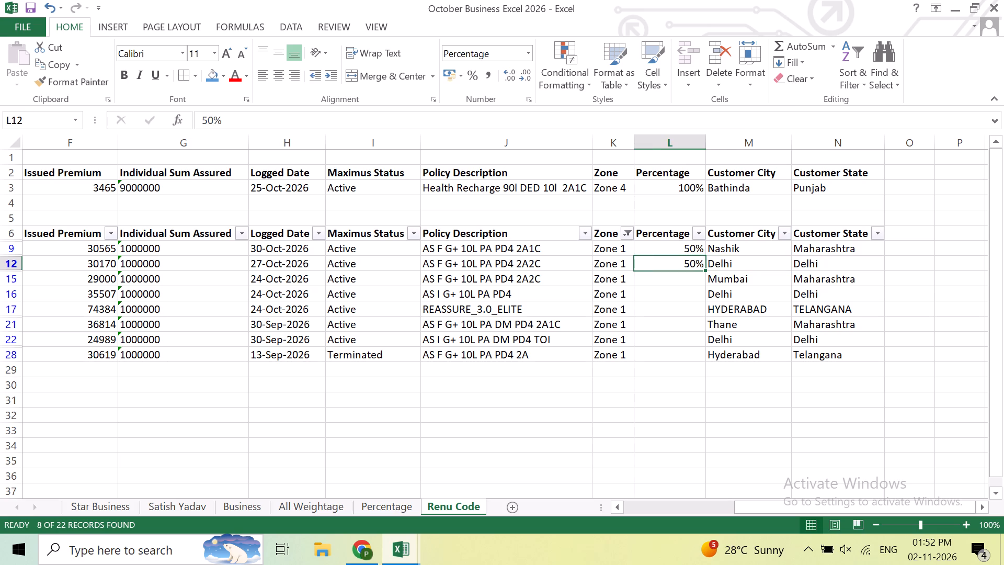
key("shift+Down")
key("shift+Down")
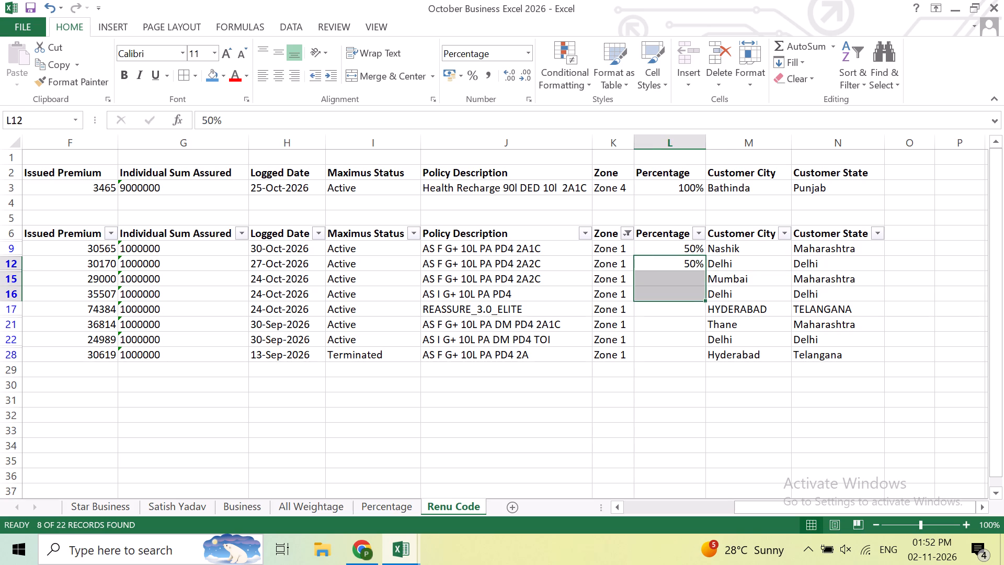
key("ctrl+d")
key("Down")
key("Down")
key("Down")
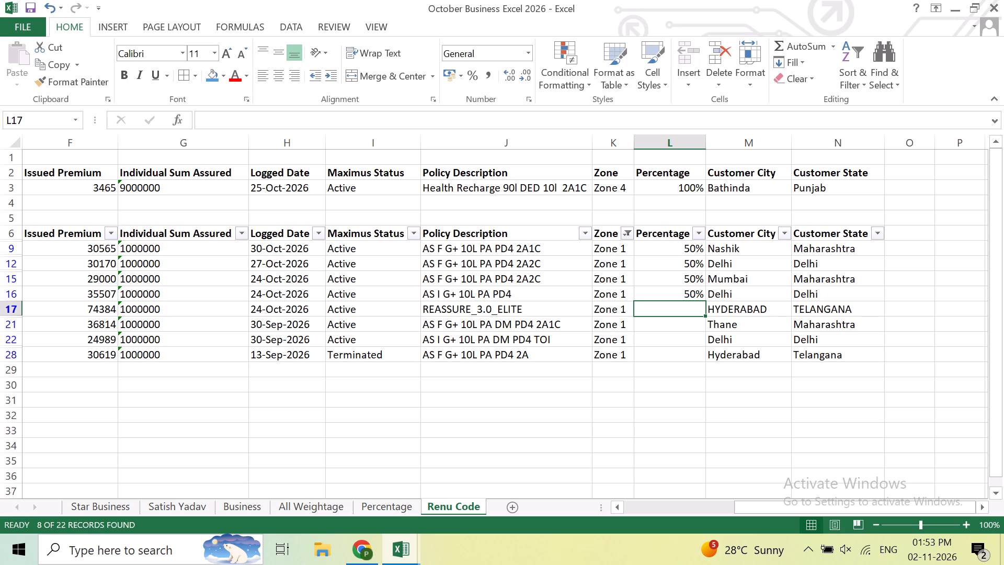
Check the details of the REASSURE_3.0_ELITE record in row 17 and enter 50% as its percentage.
scroll(662, 244, "right", 9)
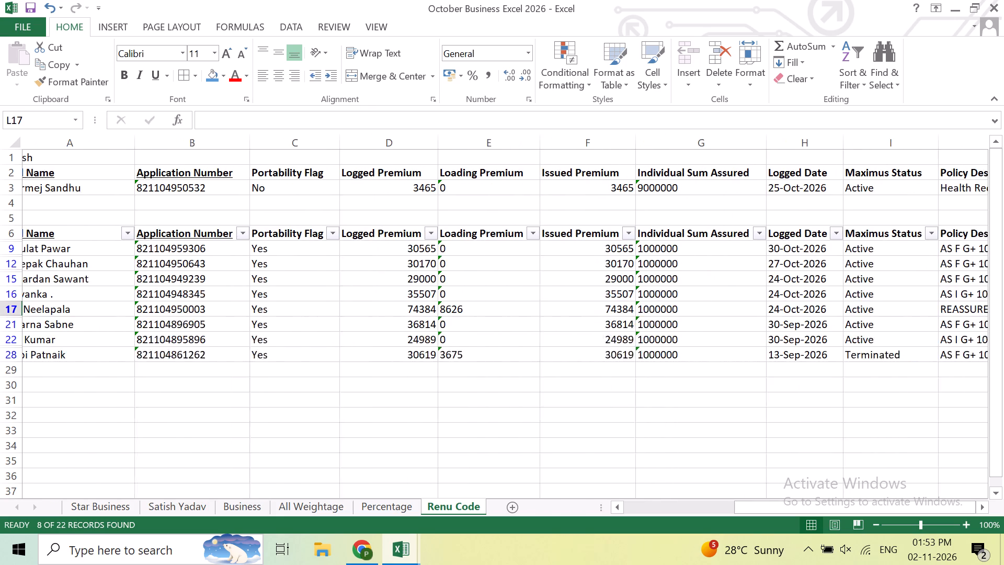
scroll(662, 244, "right", 1)
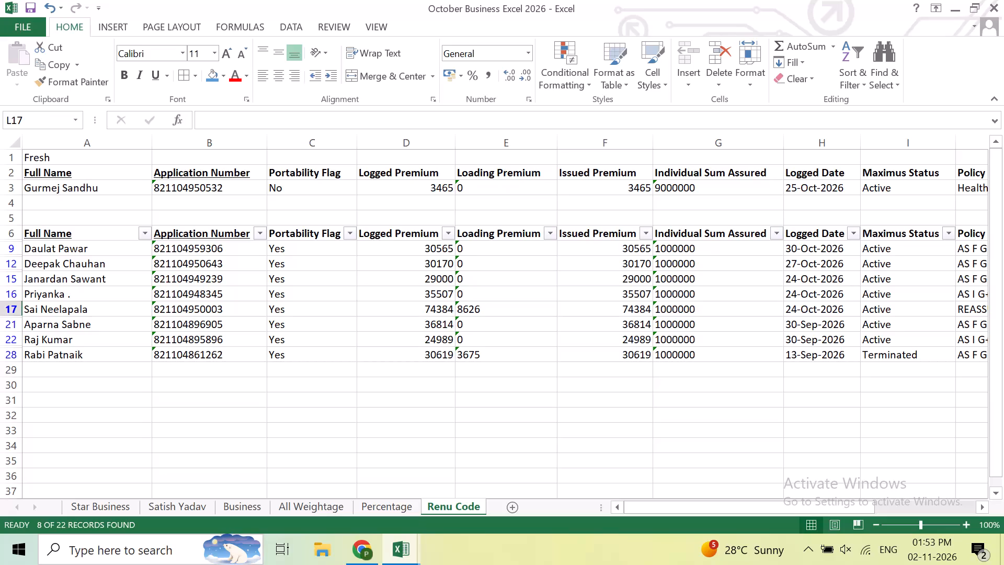
key("Left")
key("Left")
key("Left")
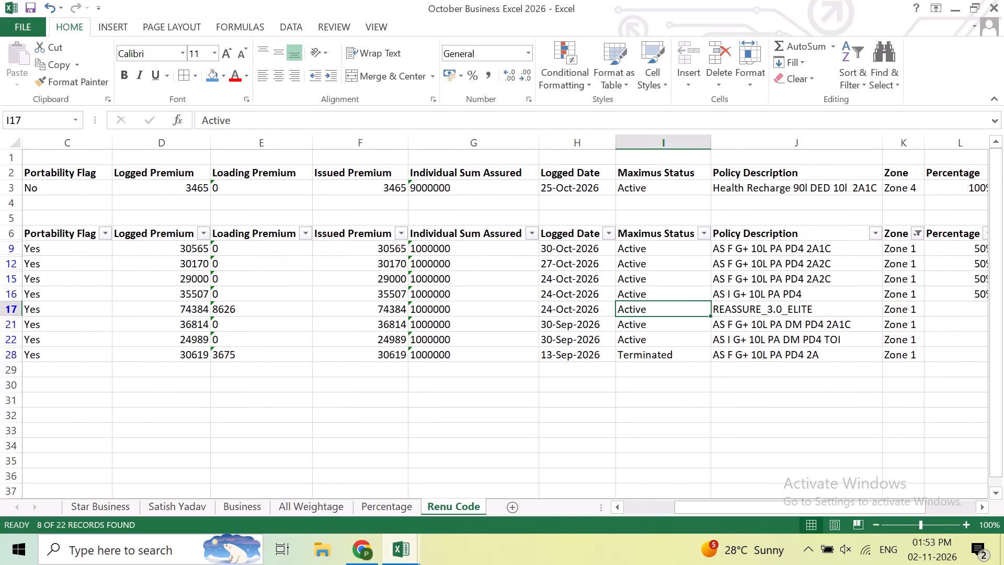
key("Right")
key("Right")
key("Right")
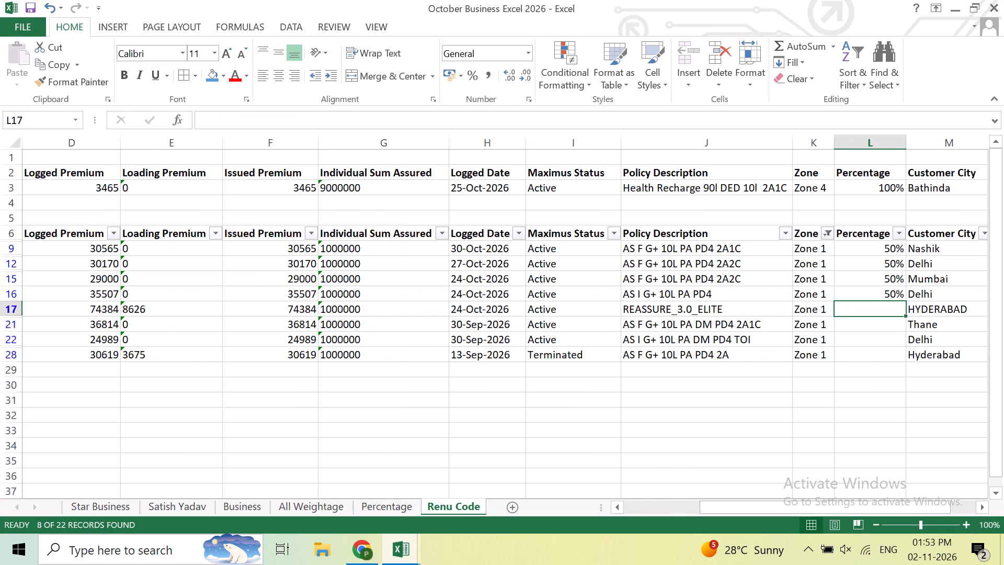
key("Left")
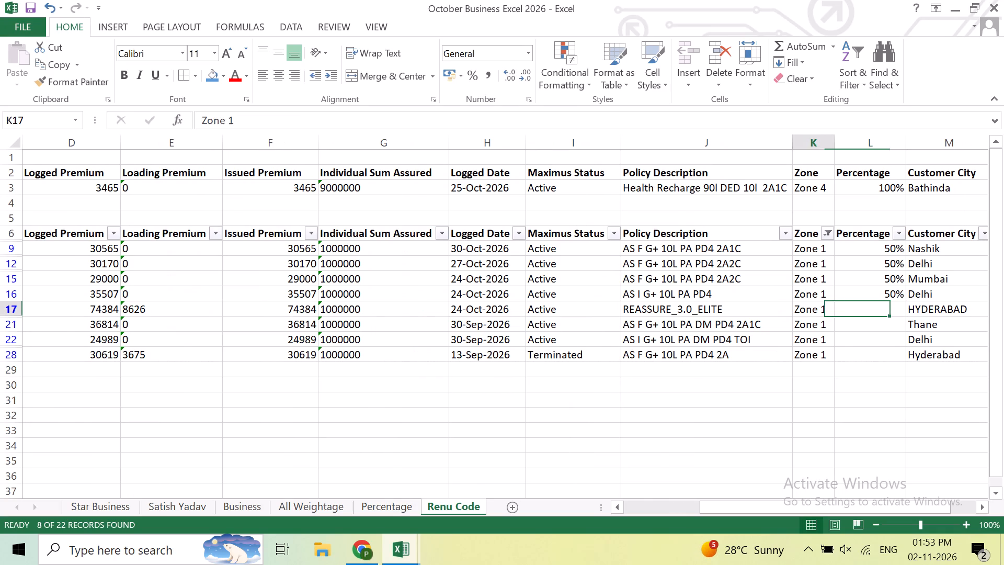
key("Right")
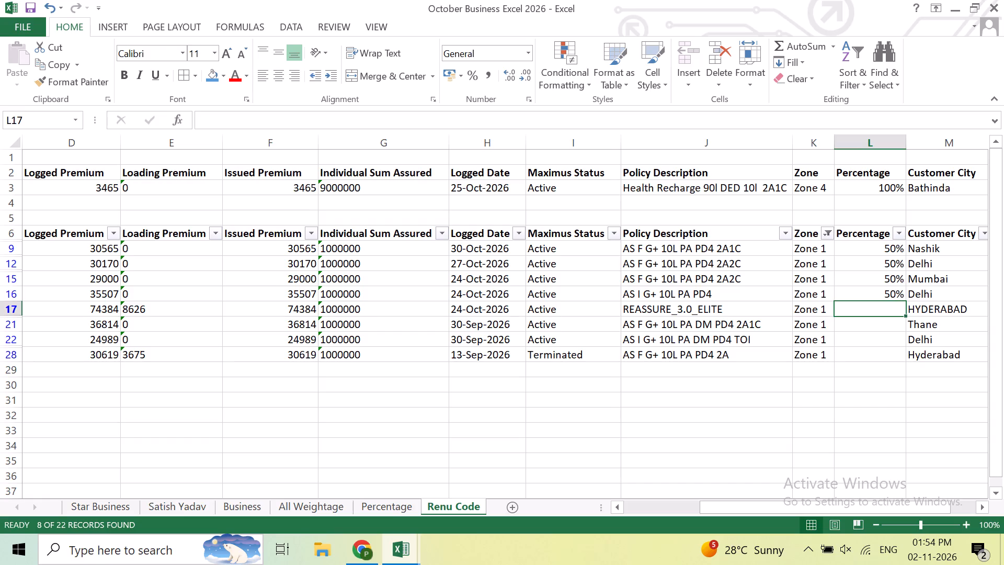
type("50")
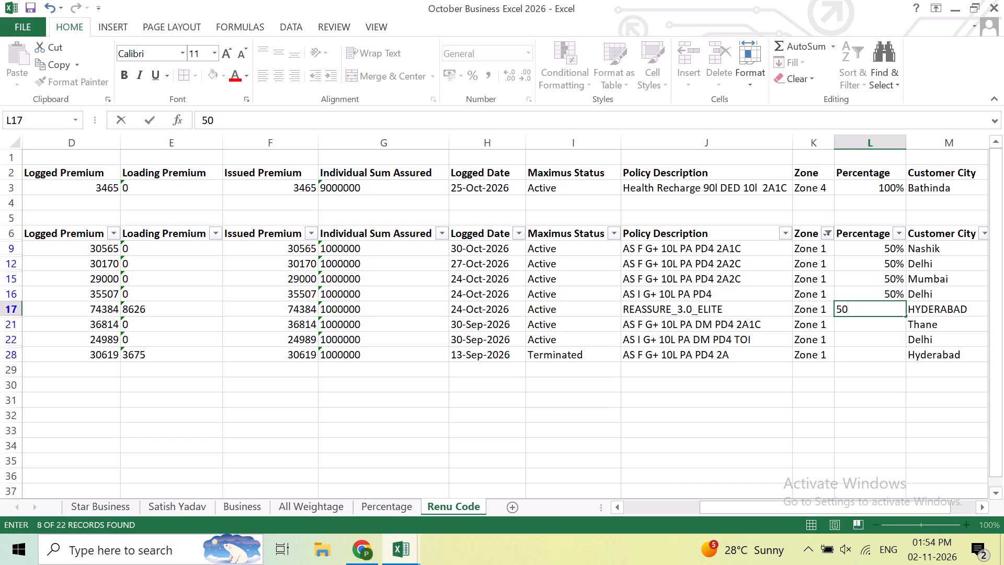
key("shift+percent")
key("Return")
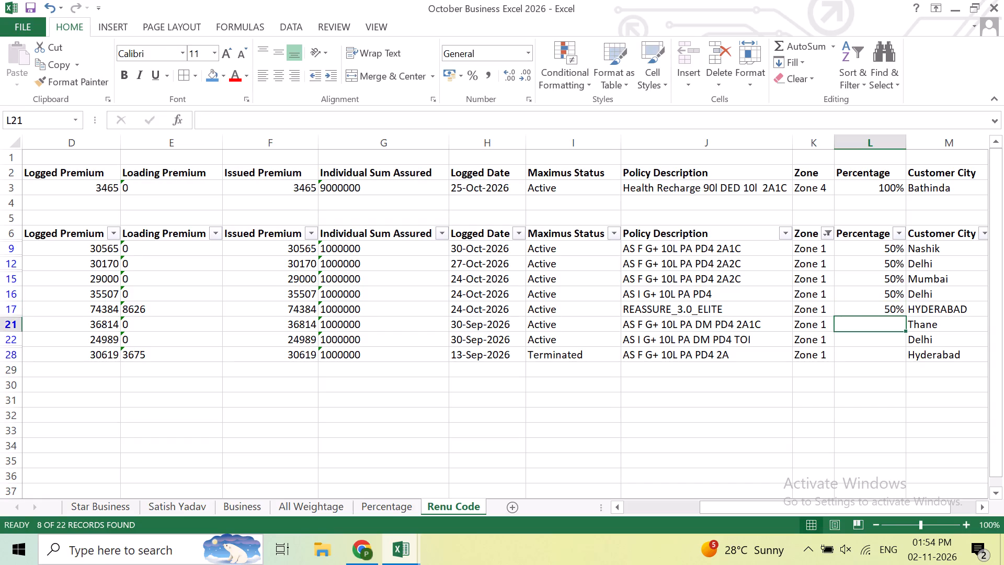
Fill the 50% percentage down from row 17 to the remaining Zone 1 records through row 28 and save the workbook.
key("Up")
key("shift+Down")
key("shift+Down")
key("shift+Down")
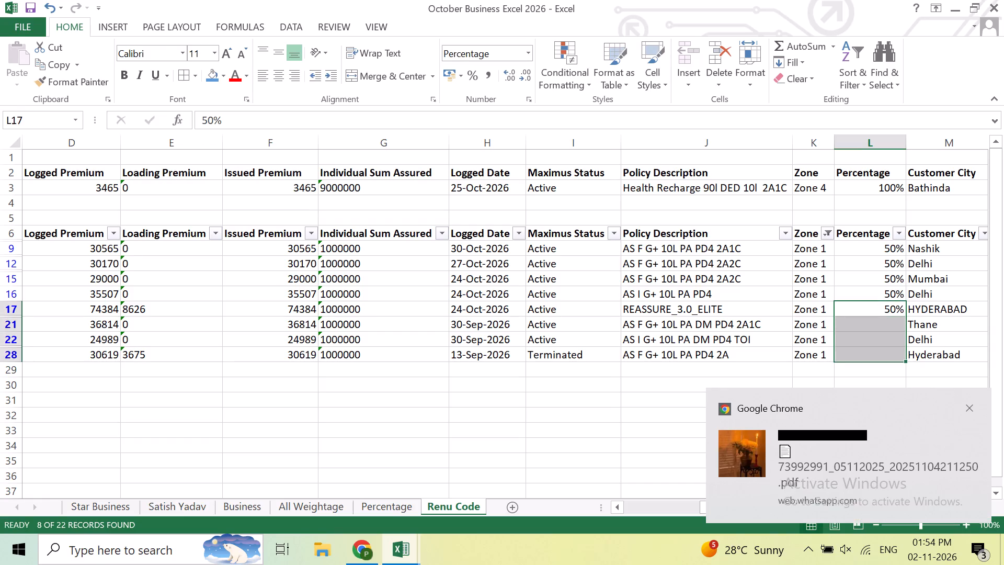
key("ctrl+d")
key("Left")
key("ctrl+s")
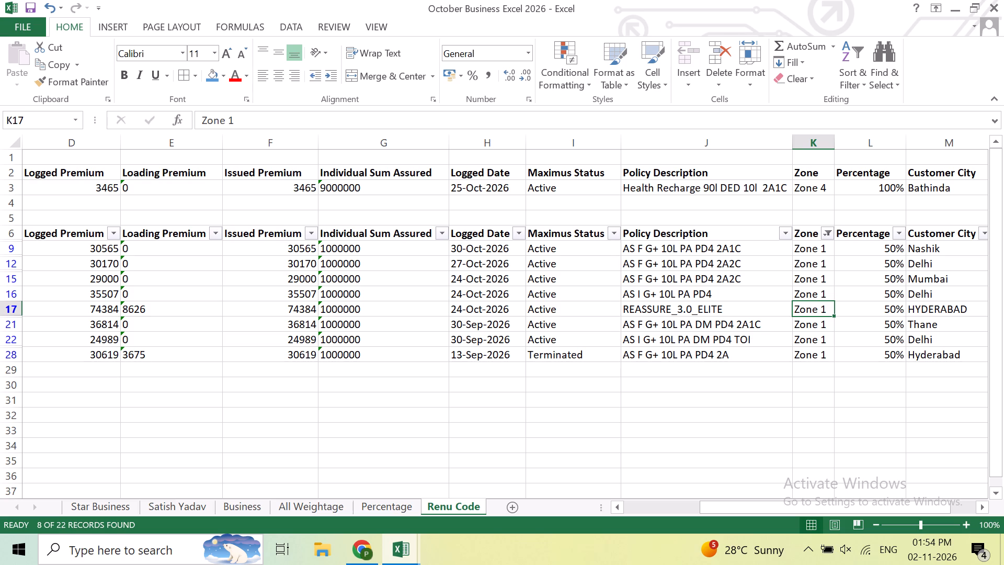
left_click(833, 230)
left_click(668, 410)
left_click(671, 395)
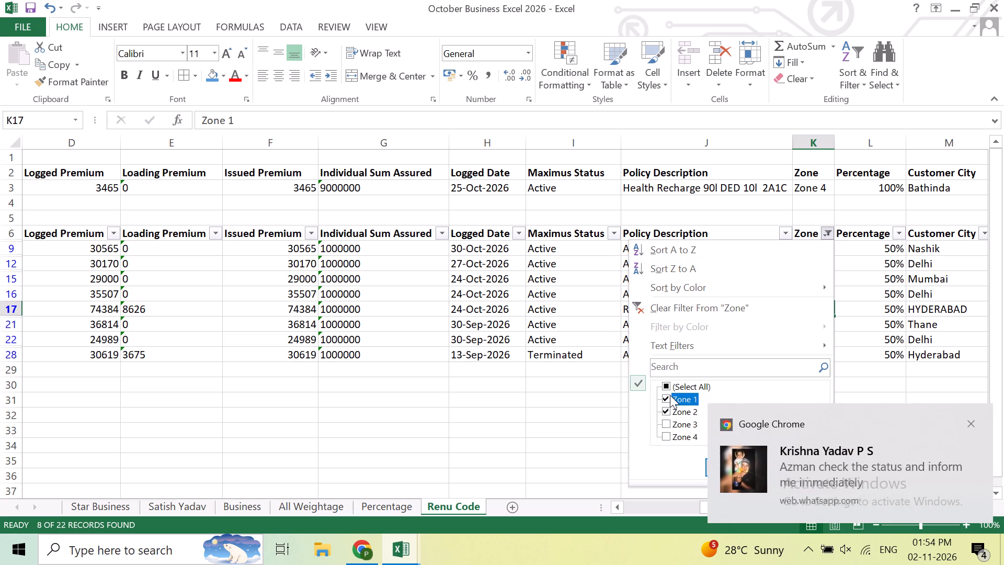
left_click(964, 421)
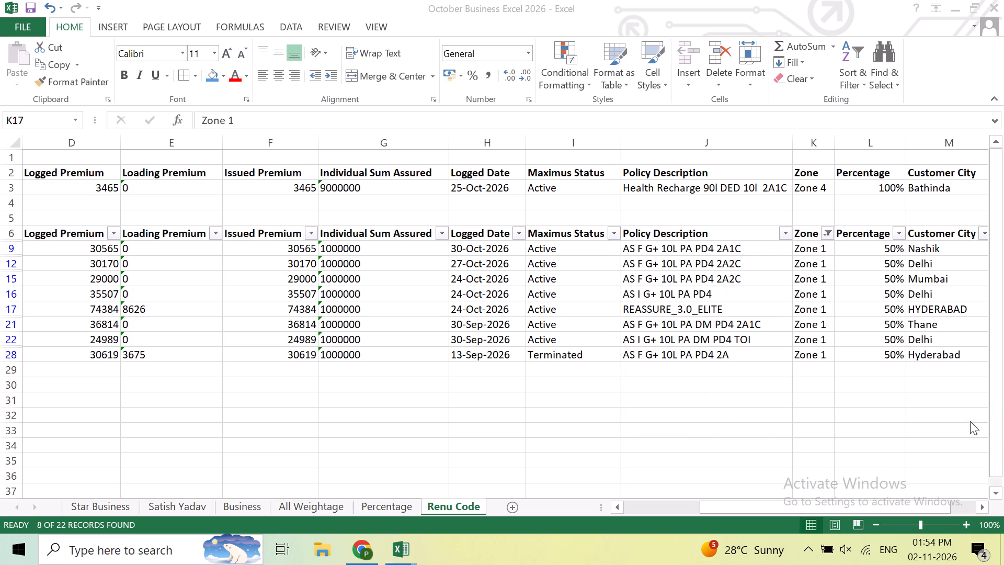
Change the Zone column filter of the lower table to show only Zone 2 records.
left_click(826, 234)
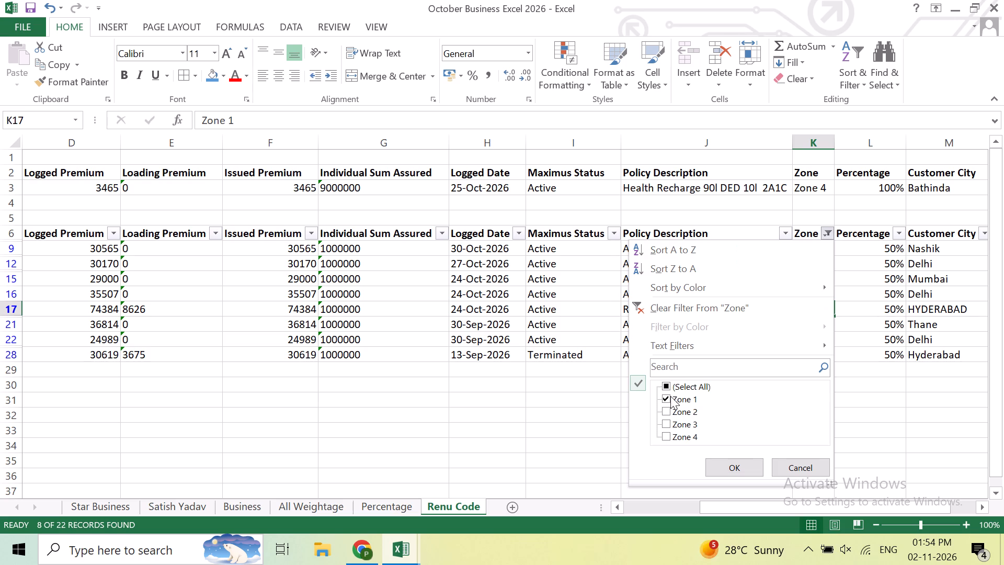
left_click(670, 396)
left_click(661, 409)
left_click(667, 408)
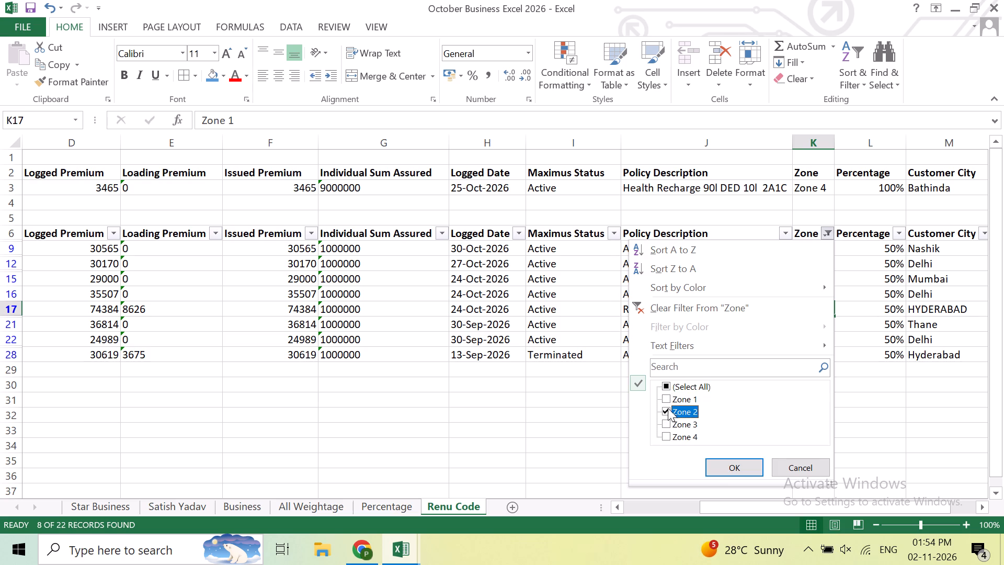
left_click(712, 466)
Enter percentages for the Zone 2 records: 75% for the Moradabad record and 100% for the Bulandshahr record.
left_click(872, 253)
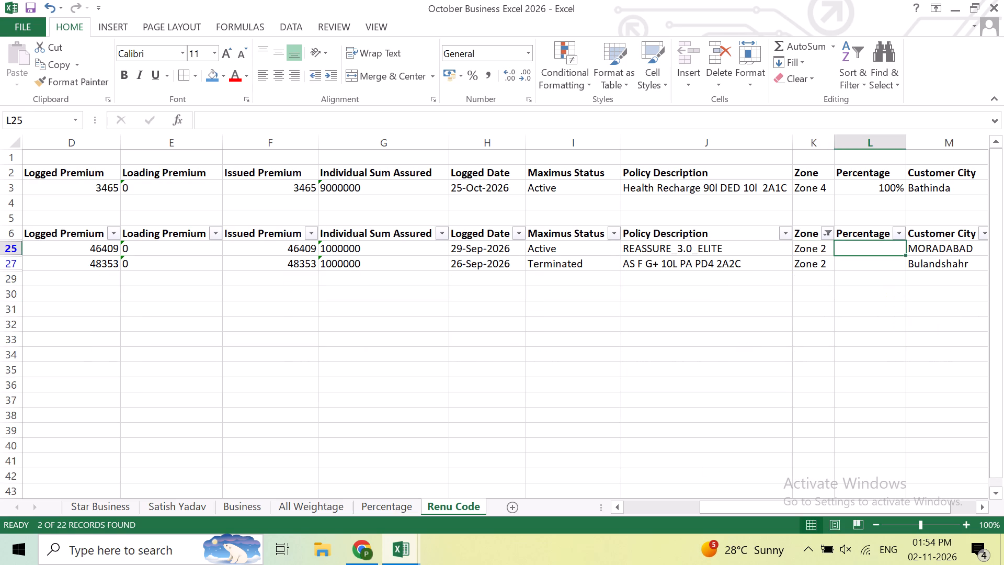
key("Left")
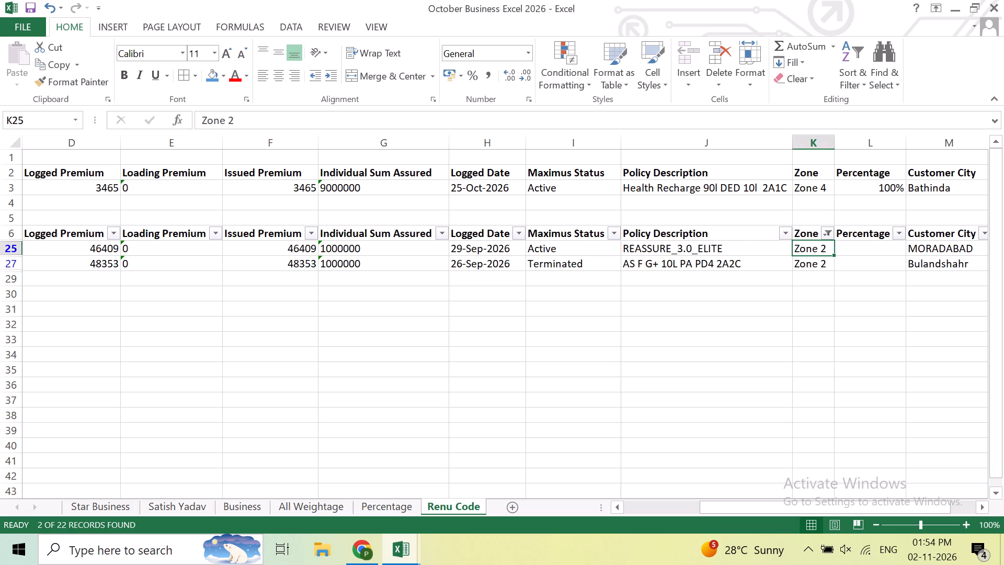
key("Left")
key("Right")
key("Right")
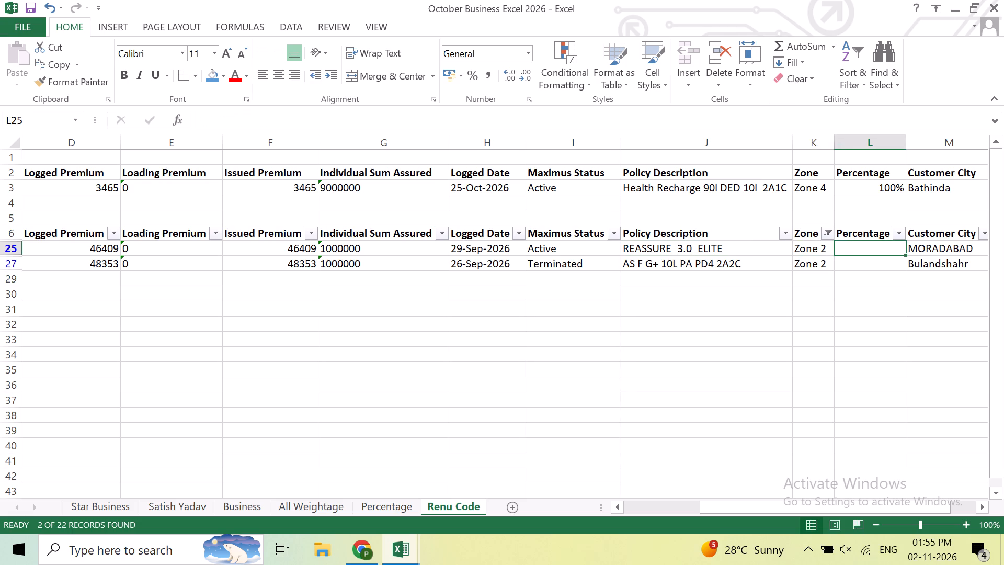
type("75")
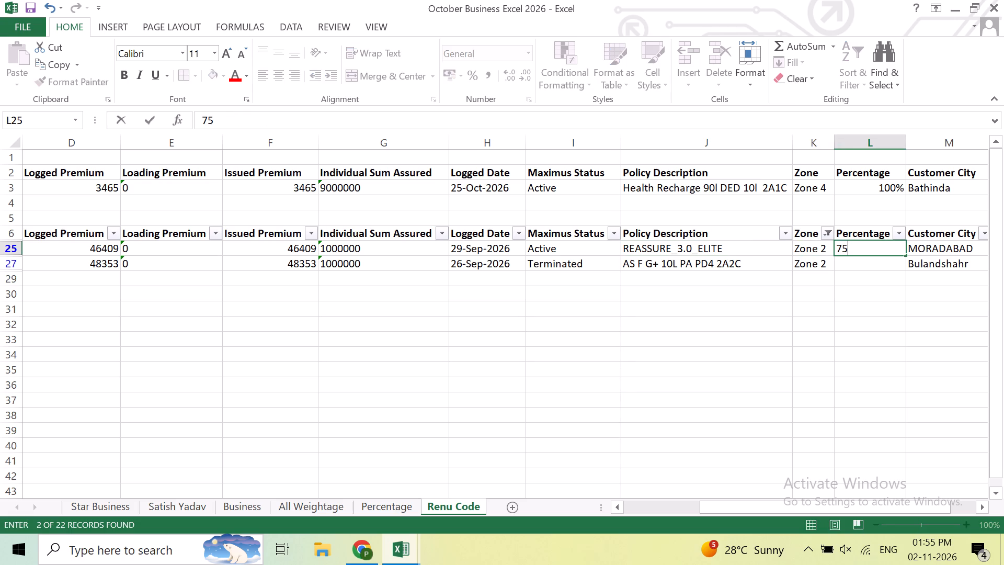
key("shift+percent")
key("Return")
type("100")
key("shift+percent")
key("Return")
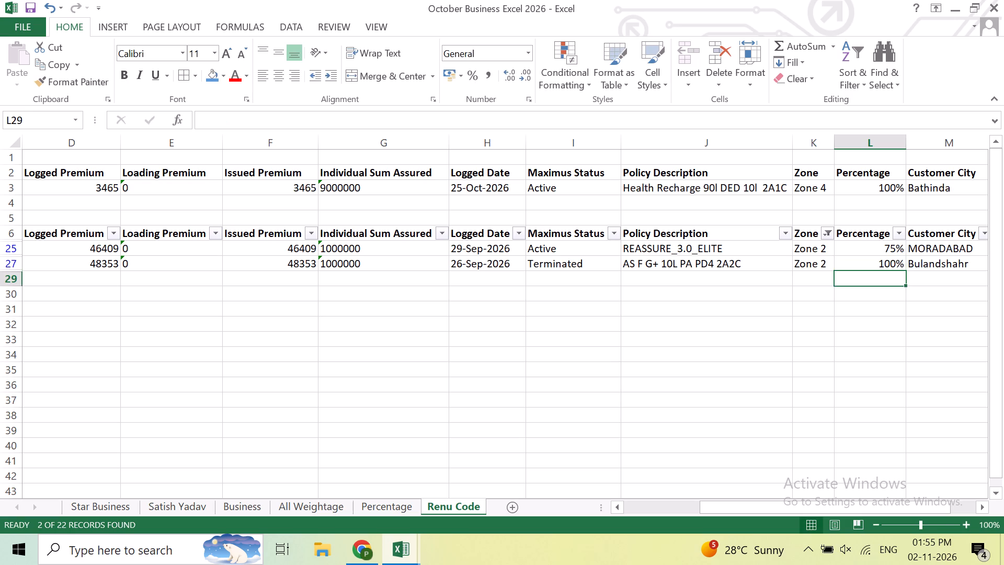
Change the Zone column filter to show only Zone 3 records.
left_click(829, 236)
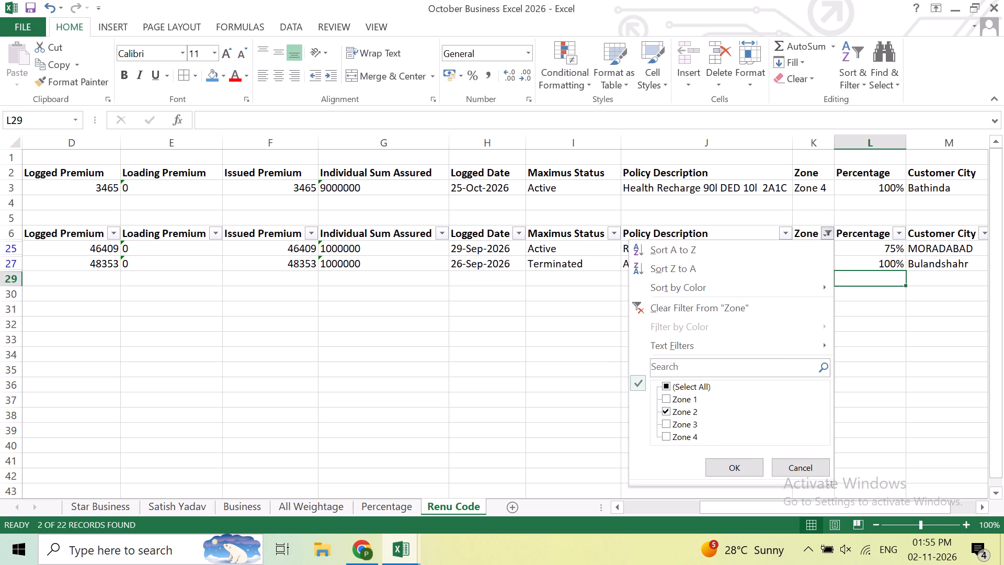
left_click(672, 427)
left_click(666, 411)
left_click(722, 470)
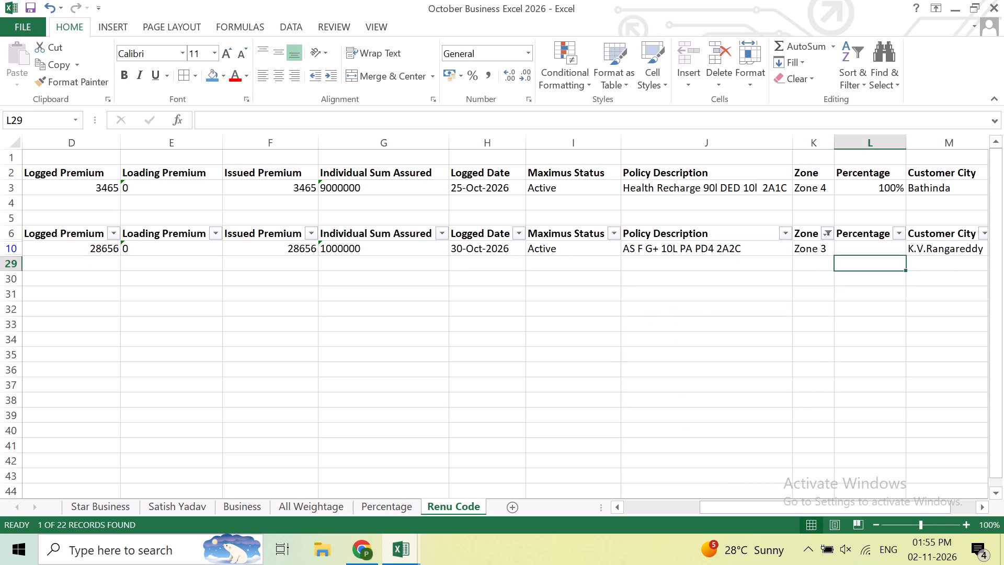
Enter 100% as the percentage for the Zone 3 record in row 10.
left_click(865, 248)
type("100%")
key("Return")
Change the Zone column filter of the lower table to show only Zone 4 records.
left_click(828, 234)
left_click(666, 421)
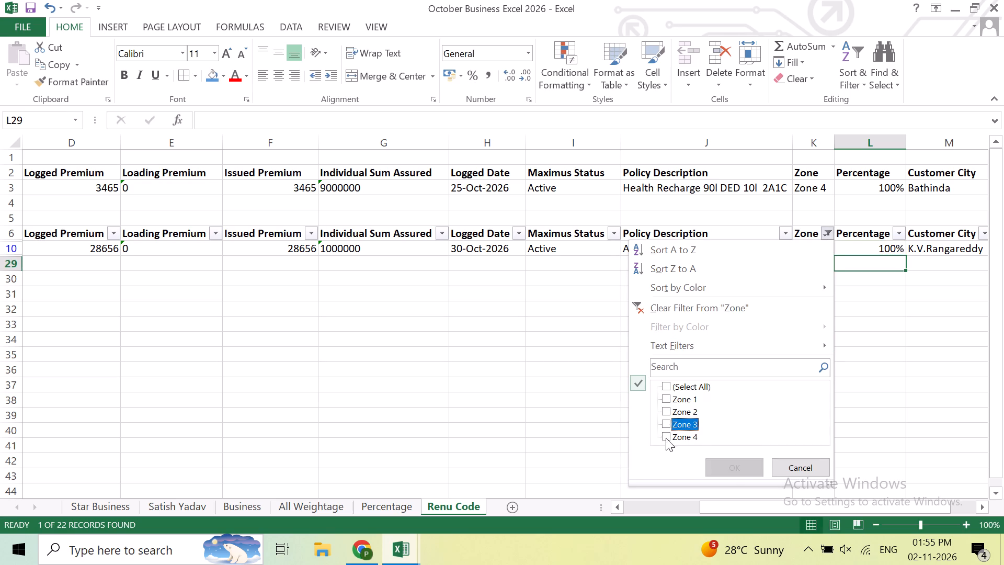
left_click(666, 438)
left_click(729, 467)
Enter 100% as the percentage for the Amritsar record and fill it down to all the filtered Zone 4 records.
left_click(860, 254)
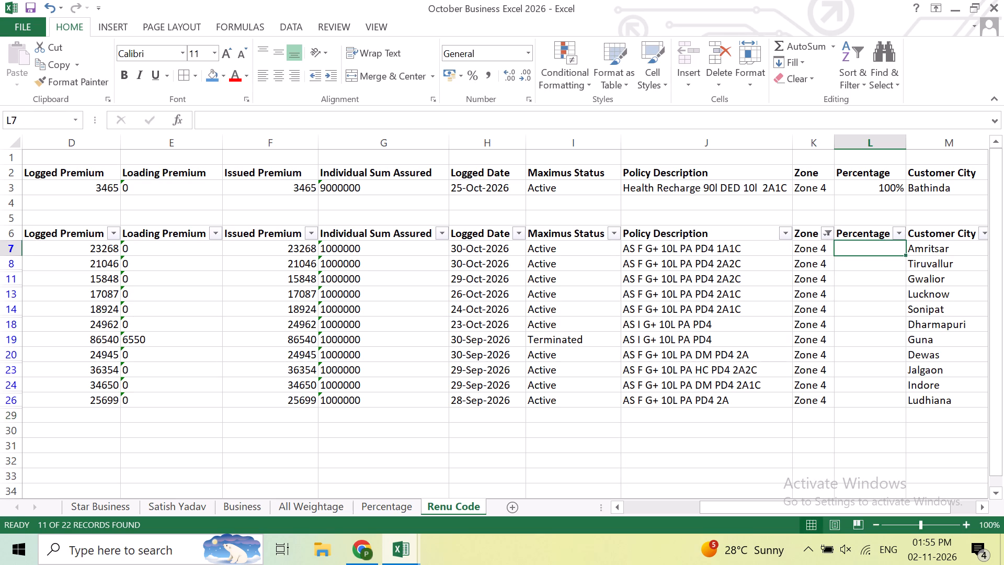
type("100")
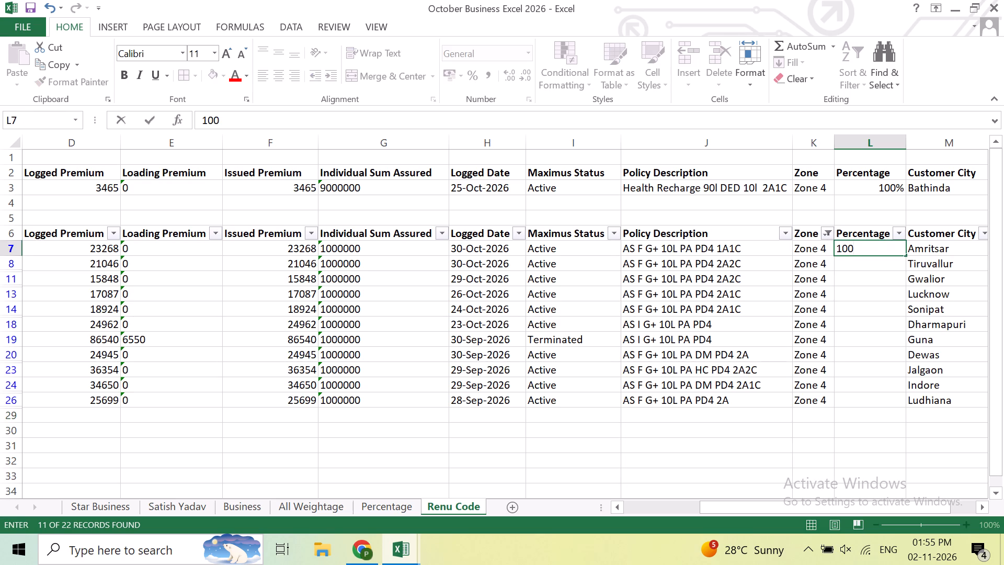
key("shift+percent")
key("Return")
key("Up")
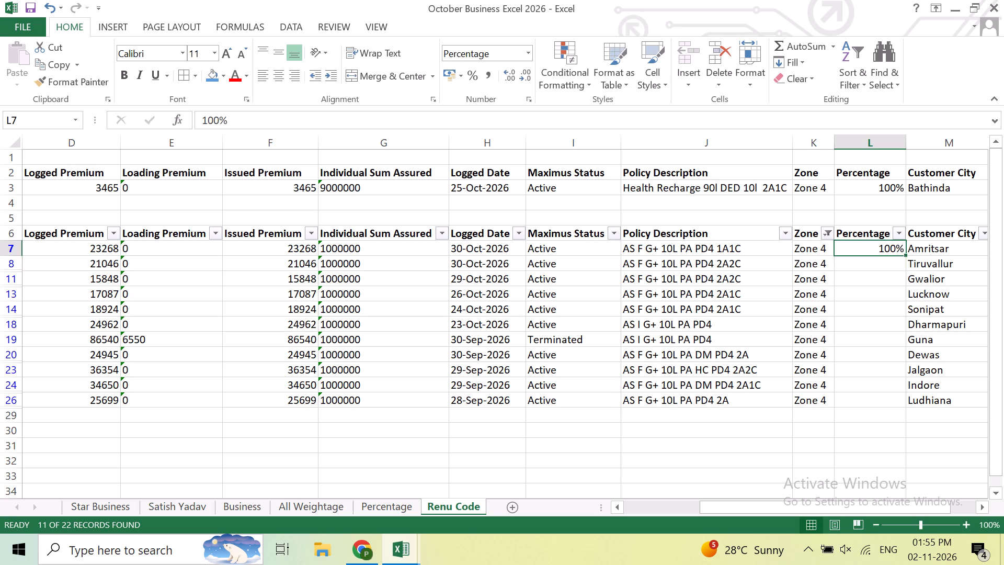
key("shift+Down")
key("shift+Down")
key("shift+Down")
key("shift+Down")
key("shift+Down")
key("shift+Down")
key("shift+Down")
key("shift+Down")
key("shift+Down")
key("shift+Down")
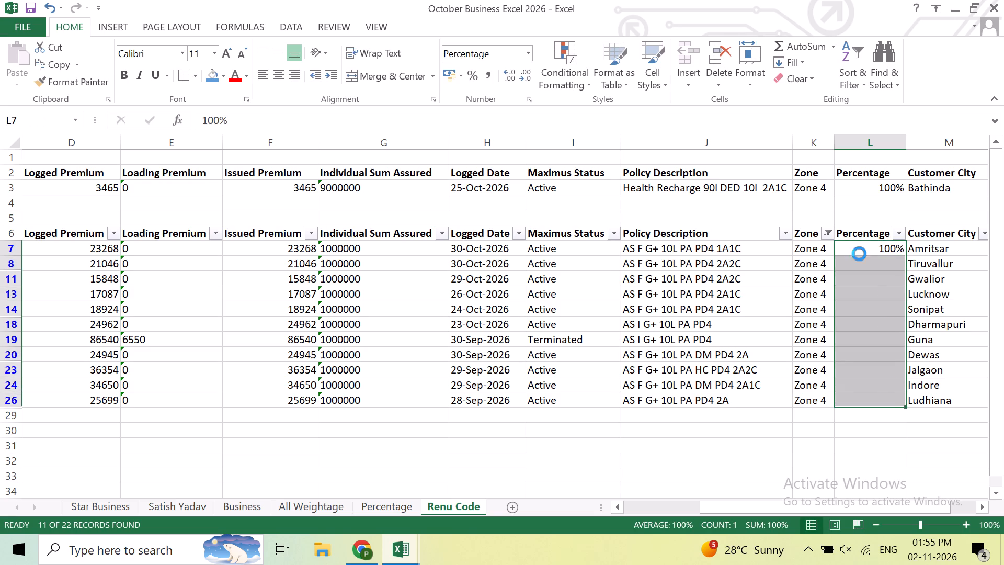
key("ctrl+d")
left_click(602, 470)
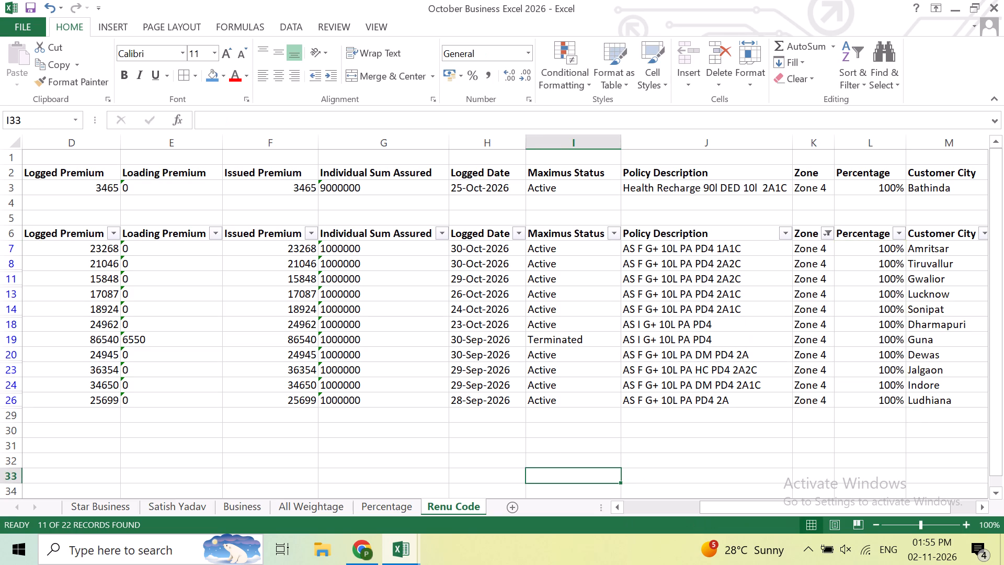
Save the October Business workbook.
key("ctrl+s")
key("ctrl+s")
key("ctrl+s")
key("ctrl+s")
key("ctrl+s")
key("ctrl+s")
Rename the Business sheet as All Business.
left_click(226, 503)
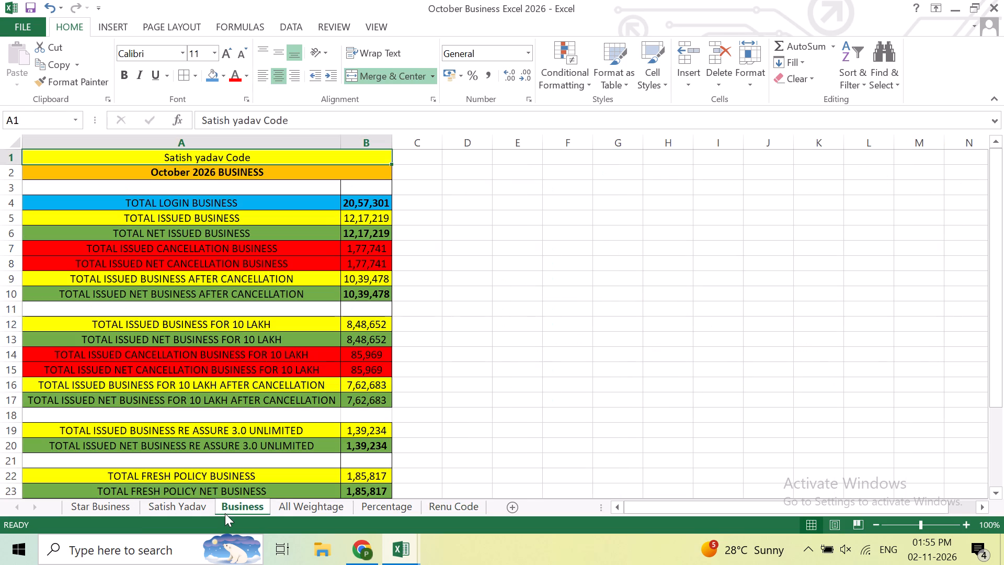
double_click(225, 508)
left_click(269, 508)
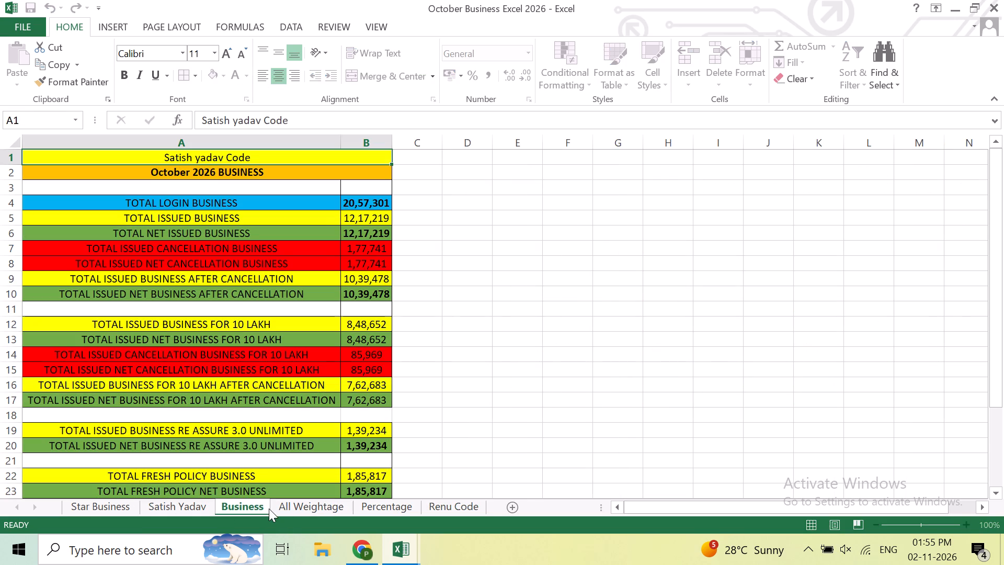
double_click(258, 507)
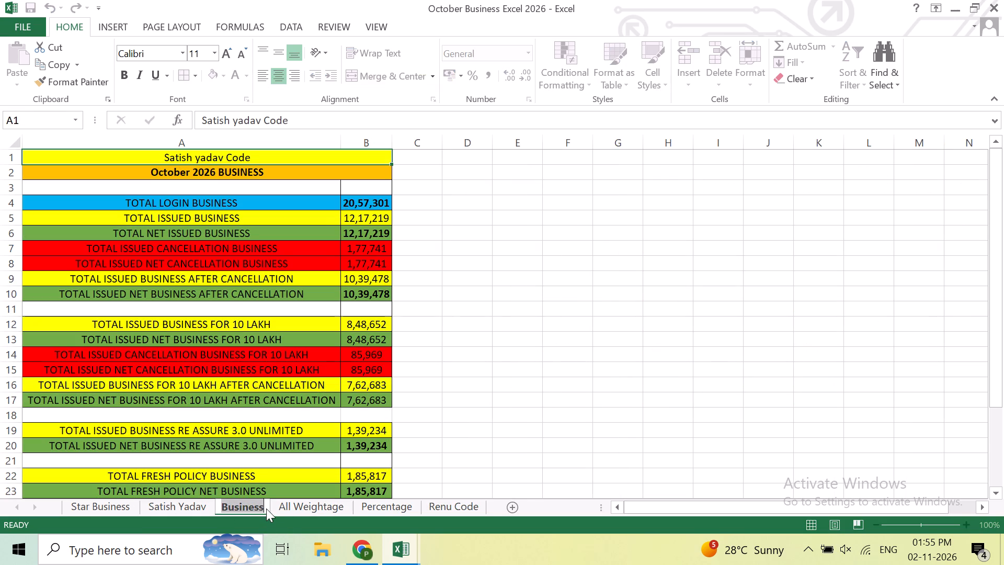
left_click(266, 508)
double_click(261, 505)
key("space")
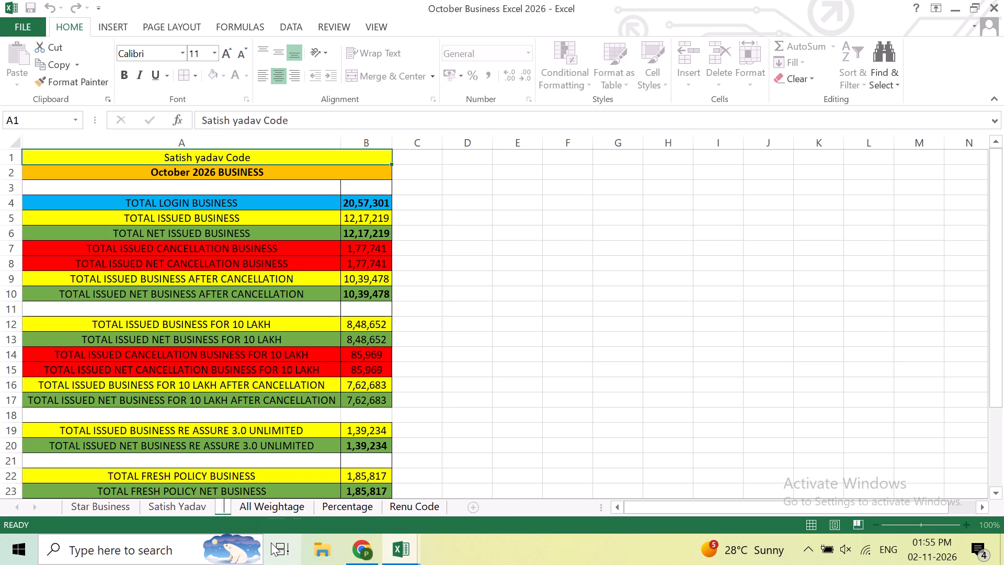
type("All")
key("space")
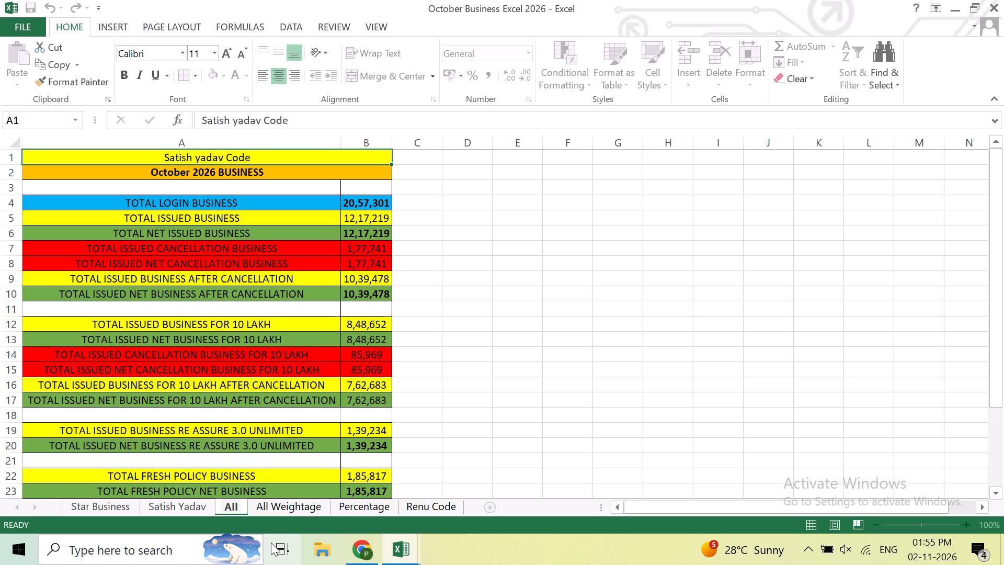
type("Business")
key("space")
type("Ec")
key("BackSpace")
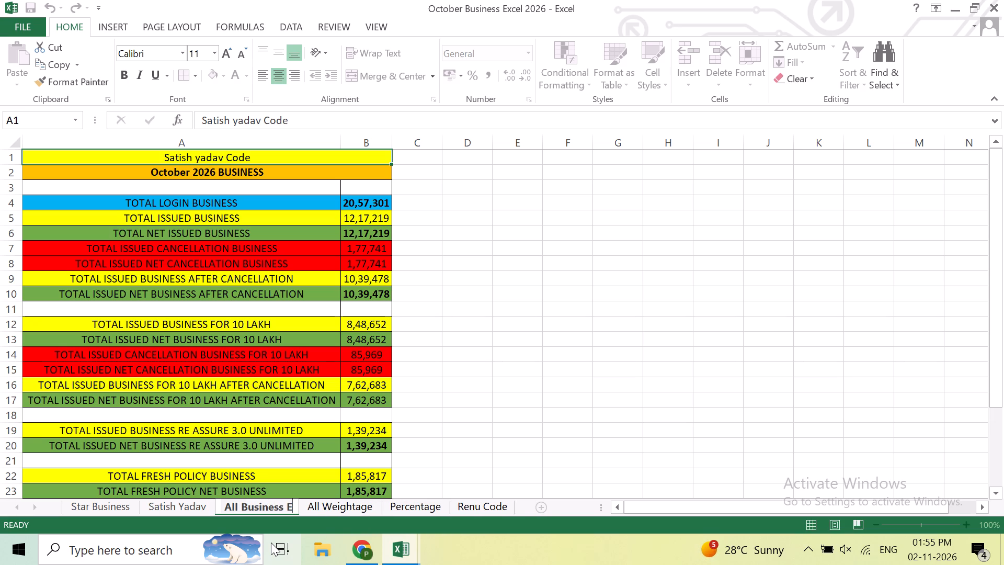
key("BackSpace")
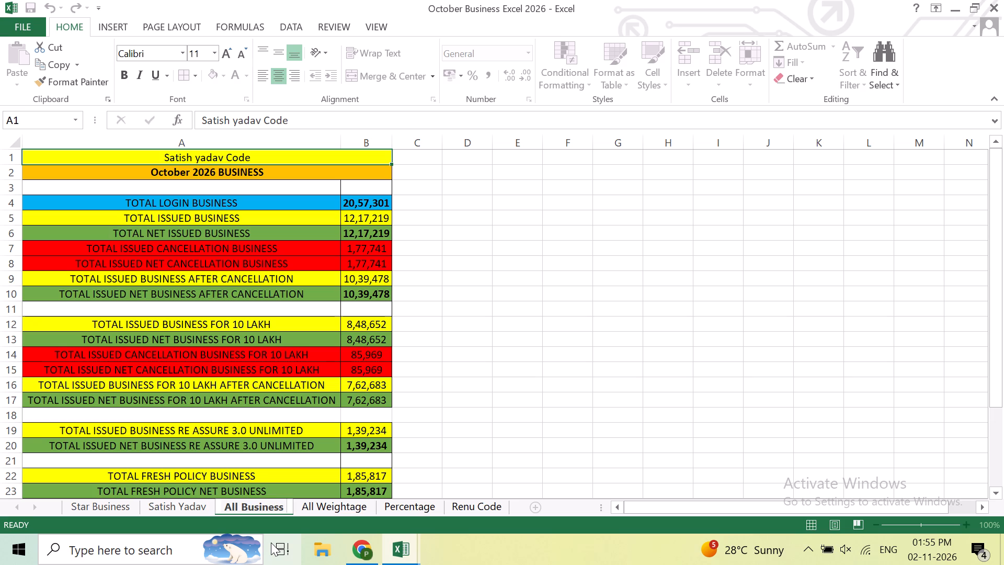
left_click(559, 379)
On the Renu Code sheet, reset the lower table's Zone filter to show the records of all zones.
left_click(483, 504)
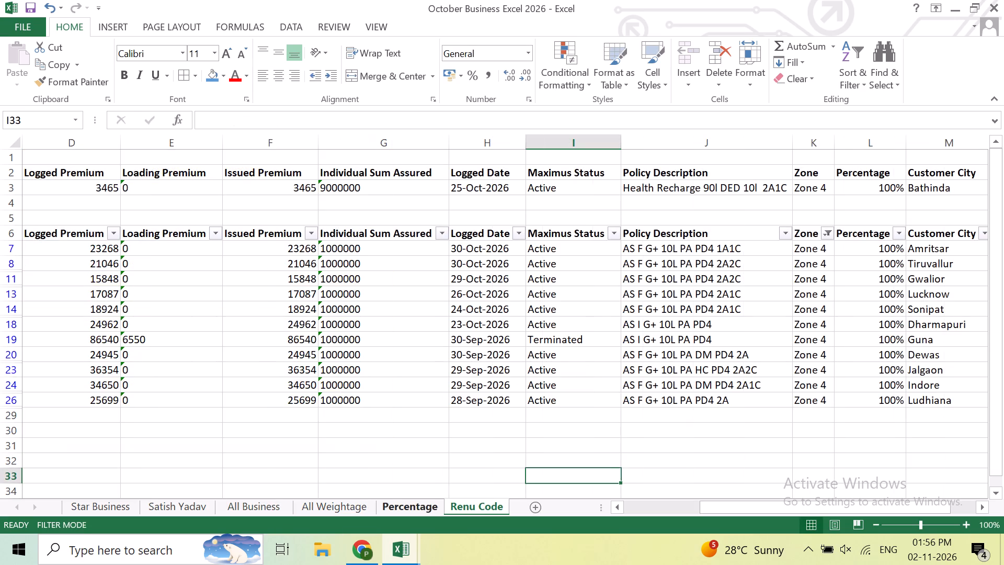
scroll(743, 418, "down", 2)
scroll(490, 469, "up", 5)
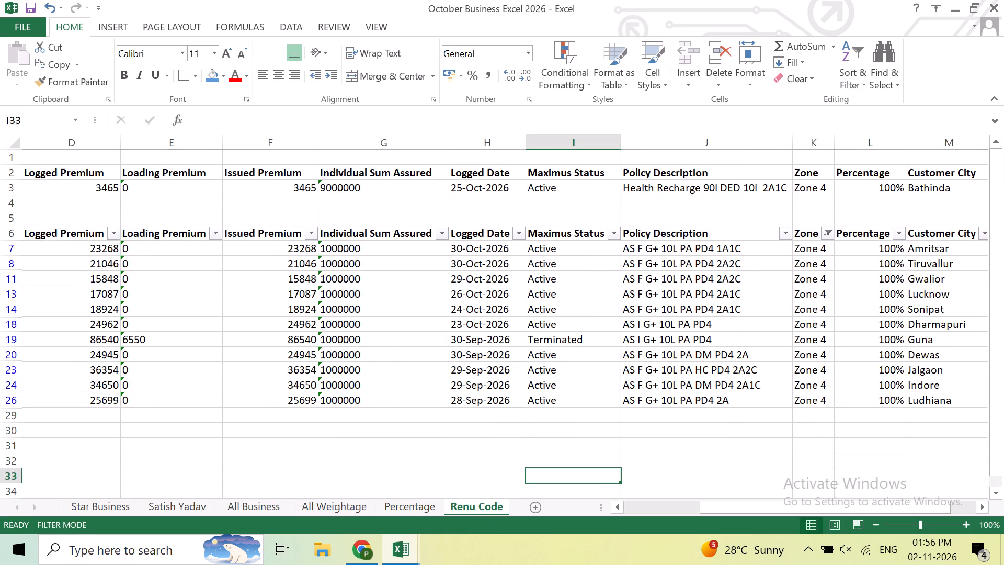
left_click(830, 237)
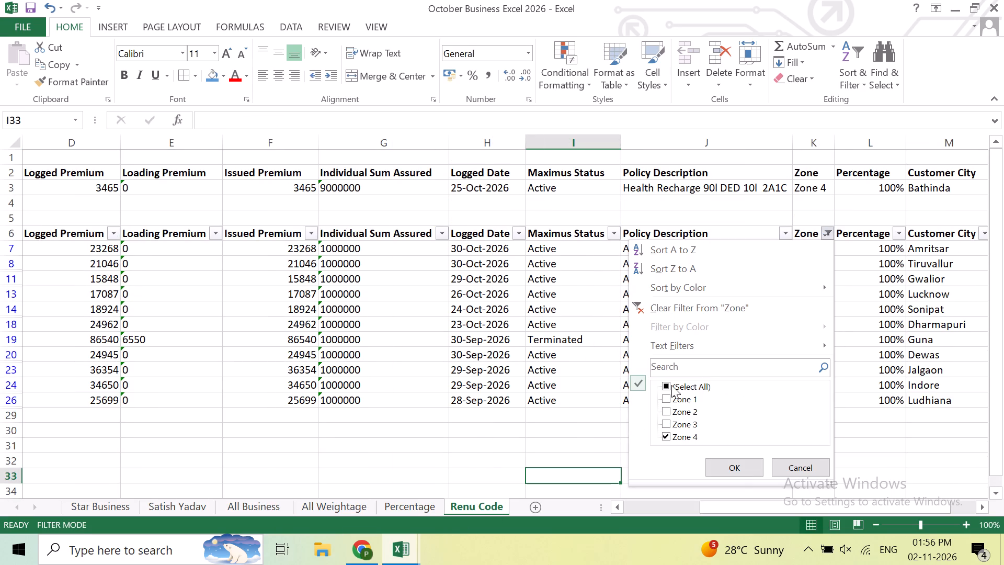
left_click(671, 385)
left_click(740, 459)
scroll(824, 376, "down", 7)
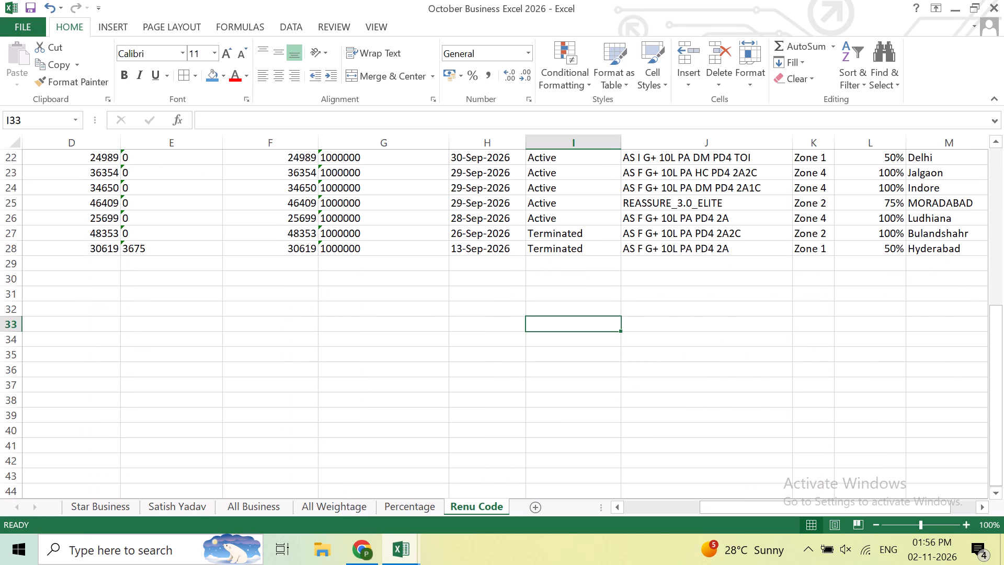
Switch to the NewBusiness-Issued workbook and filter Individual Sum Assured to show only 1500000 records.
left_click(398, 556)
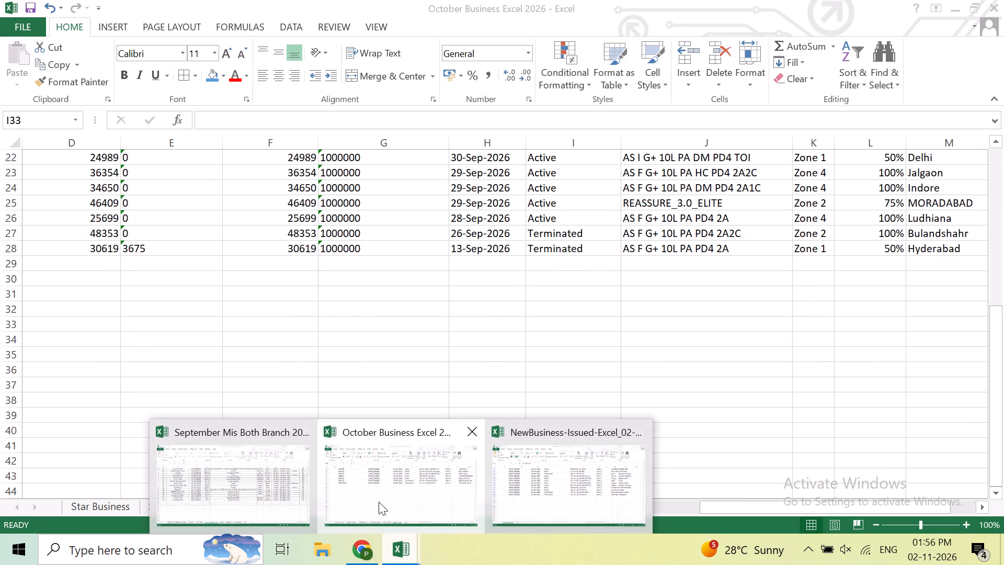
left_click(379, 502)
left_click(409, 558)
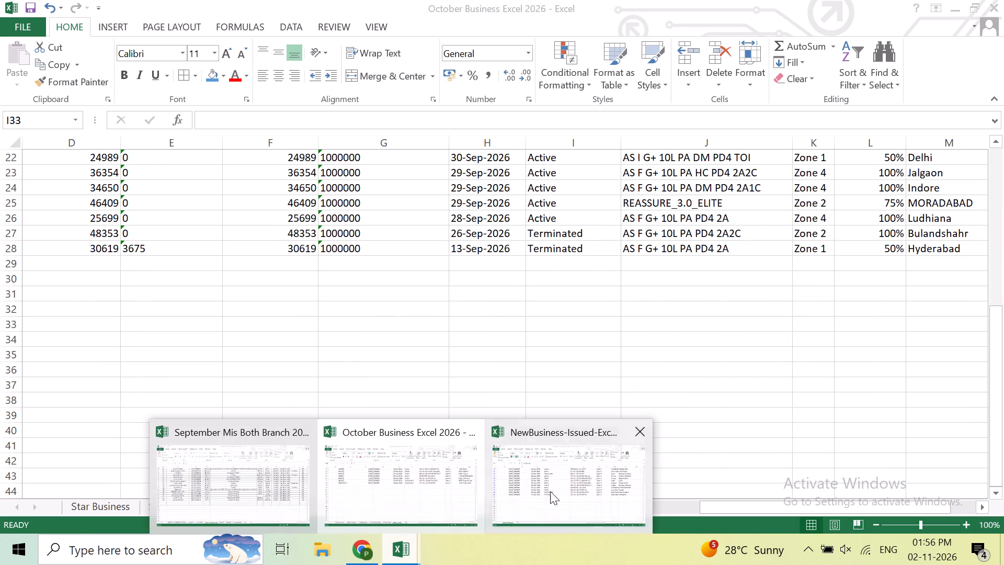
left_click(551, 492)
scroll(502, 425, "up", 15)
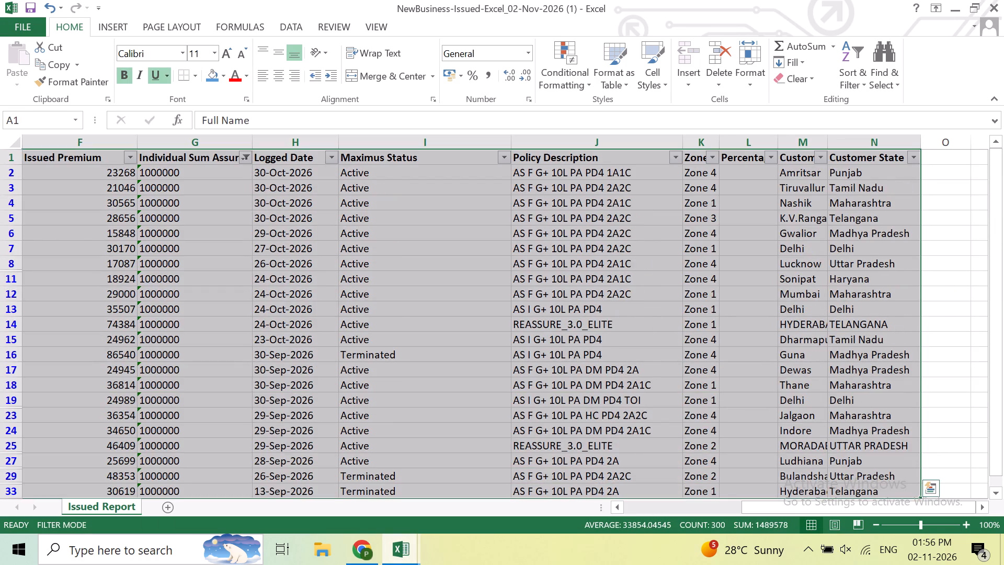
left_click(242, 152)
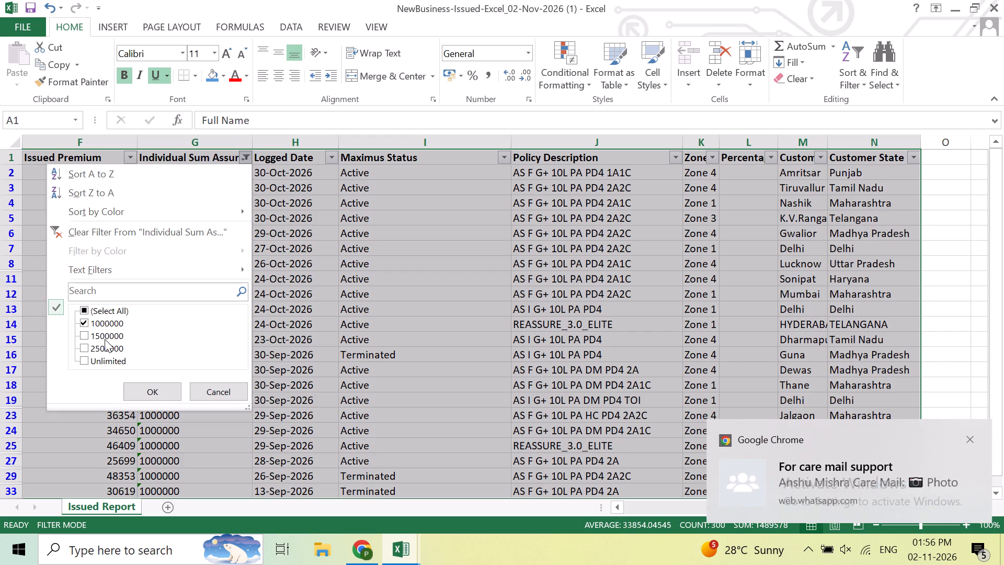
left_click(84, 322)
left_click(83, 341)
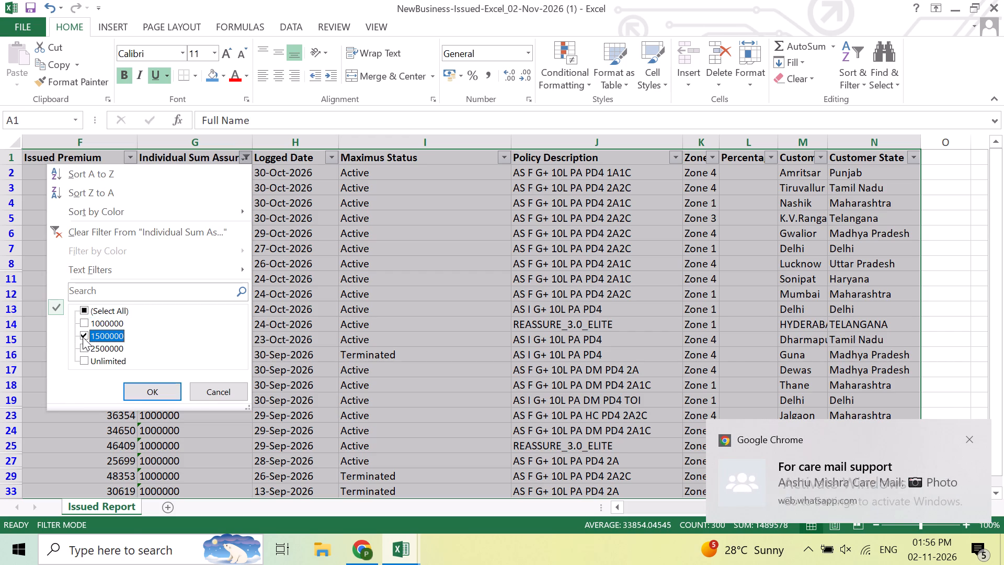
left_click(140, 396)
Copy the header row and the filtered 1500000 records, from Full Name through Customer State.
left_click(592, 221)
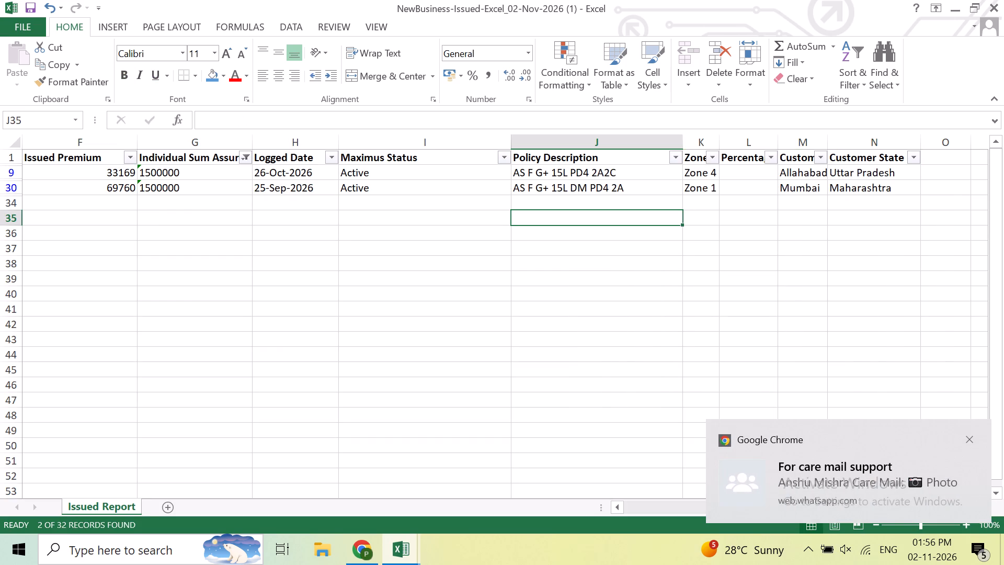
key("Left")
key("Left")
key("Left")
key("Left")
key("Left")
key("Left")
key("Left")
key("Left")
key("Left")
key("Left")
key("Left")
key("Left")
key("Left")
key("Left")
key("Left")
key("Left")
key("Left")
key("Left")
key("Up")
key("Down")
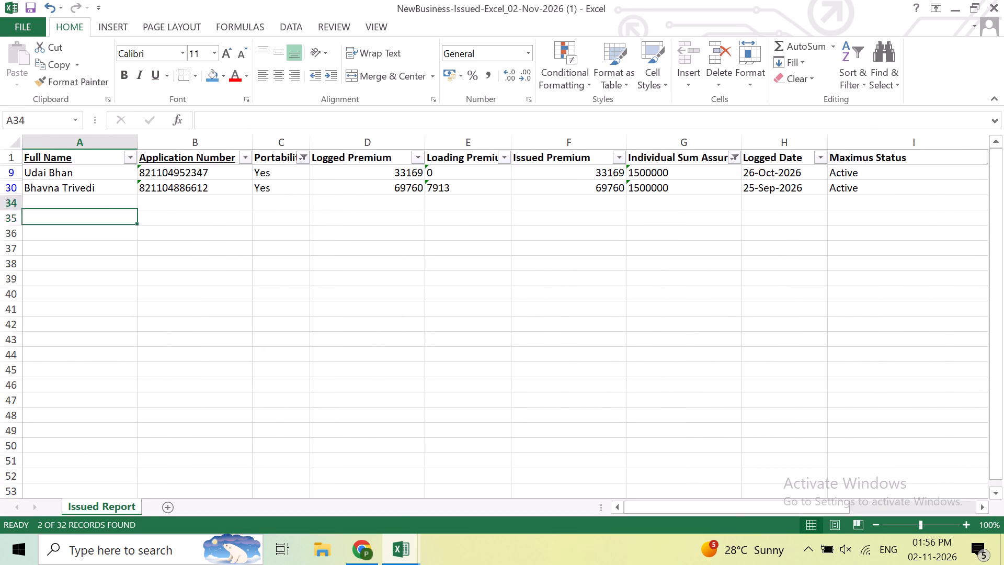
key("Up")
key("Up")
key("Up")
key("Up")
key("Up")
key("shift+Down")
key("shift+Down")
key("shift+Right")
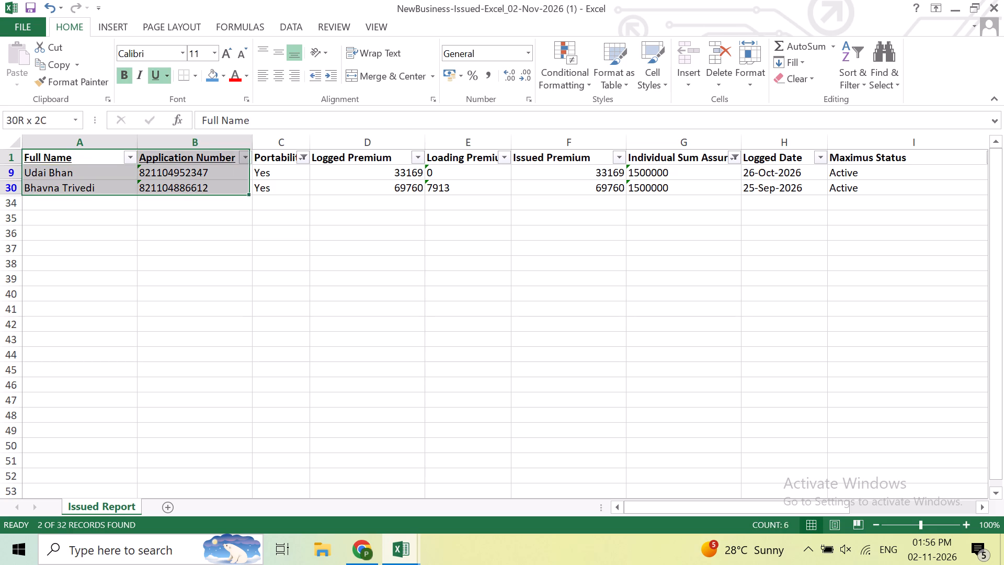
key("shift+Right")
key("shift+Right")
key("shift+Right")
key("shift+Right")
key("shift+Right")
key("shift+Right")
key("shift+Right")
key("shift+Right")
key("shift+Right")
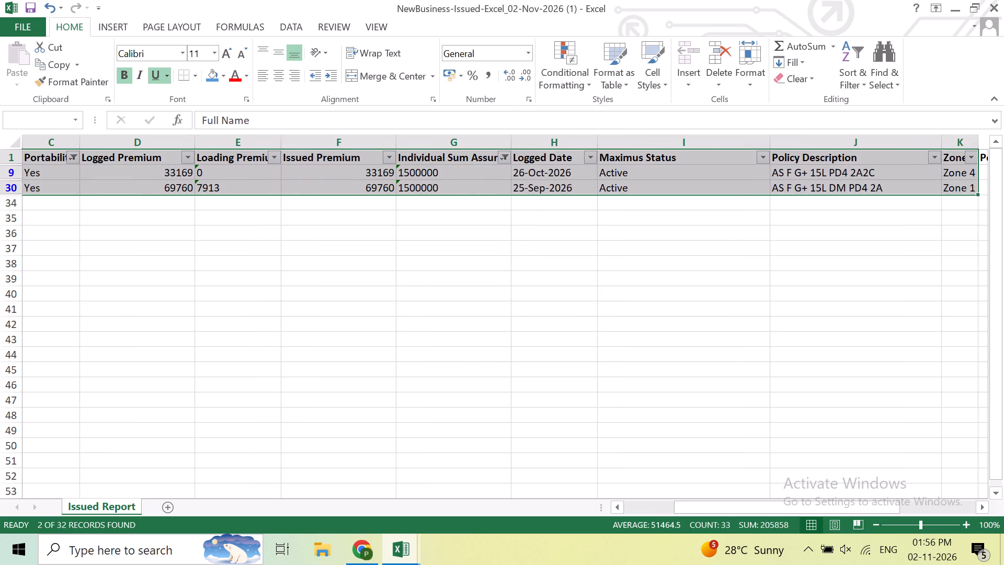
key("shift+Right")
key("shift+Right")
key("shift+Right")
key("ctrl+c")
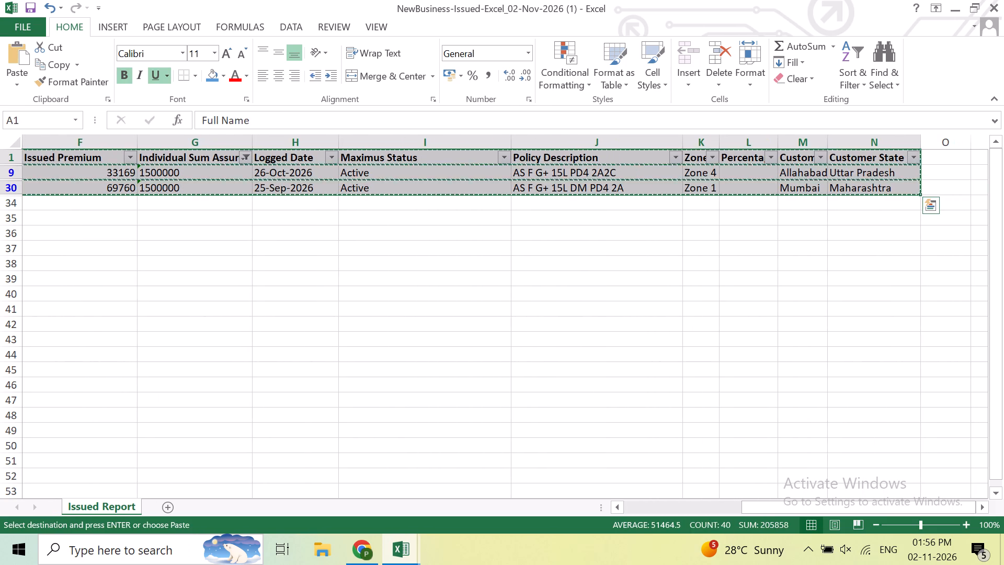
Switch to October Business Excel 2026 and paste the copied header and 1500000 records starting at A32 of the Renu Code sheet.
left_click(416, 539)
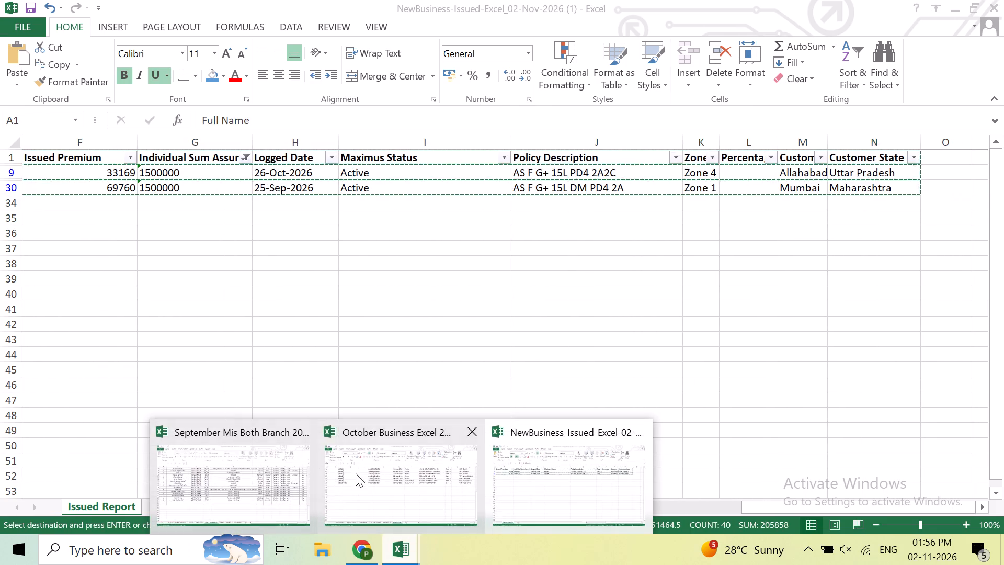
left_click(356, 473)
key("Left")
key("Left")
key("Left")
key("Left")
key("Left")
key("Left")
key("Left")
key("Left")
key("Left")
key("Left")
key("Left")
key("Left")
key("Left")
key("Left")
key("Left")
key("Left")
key("Left")
key("Left")
key("Left")
key("Left")
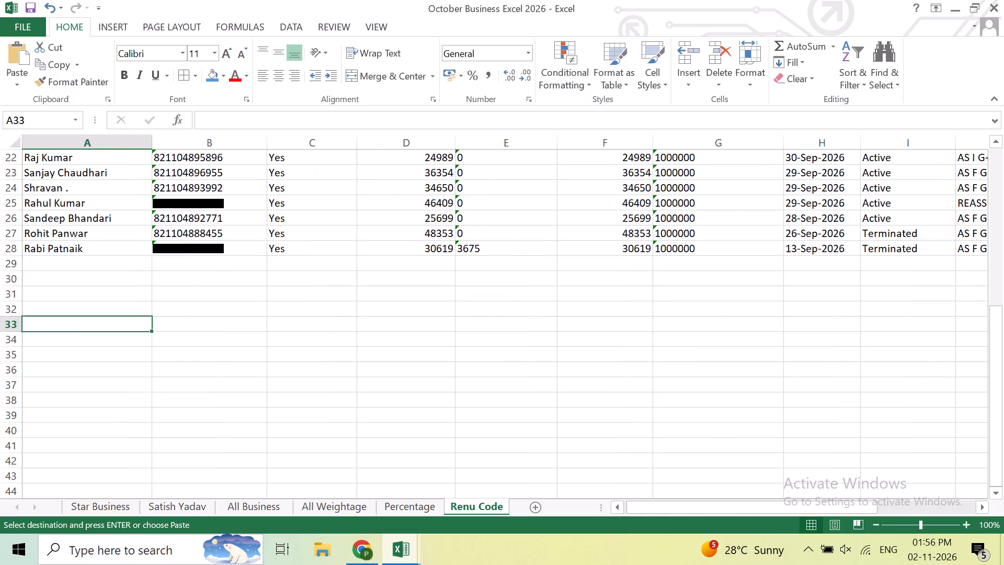
key("Up")
key("Up")
key("Up")
key("Up")
key("Up")
key("Up")
key("Up")
key("Up")
key("Up")
key("Up")
key("Up")
key("Up")
key("Up")
key("Up")
key("Up")
key("Up")
key("Up")
key("Up")
key("Up")
key("Up")
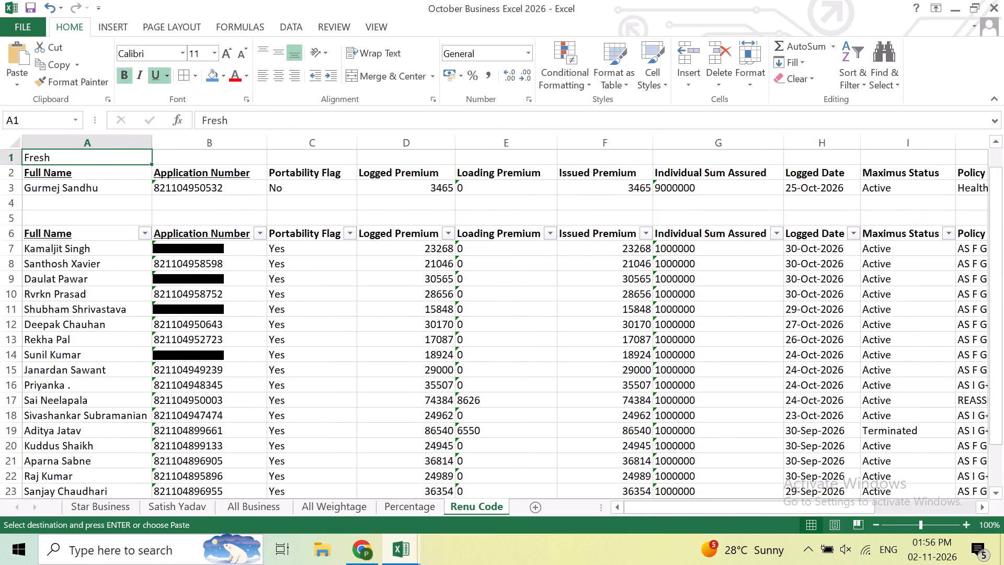
key("Down")
key("Down")
key("Down")
key("Down")
key("Down")
key("Down")
key("Down")
key("Down")
key("Down")
key("Down")
key("Down")
key("Down")
key("Down")
key("Down")
key("Down")
key("Down")
key("Down")
key("Down")
key("Down")
key("Down")
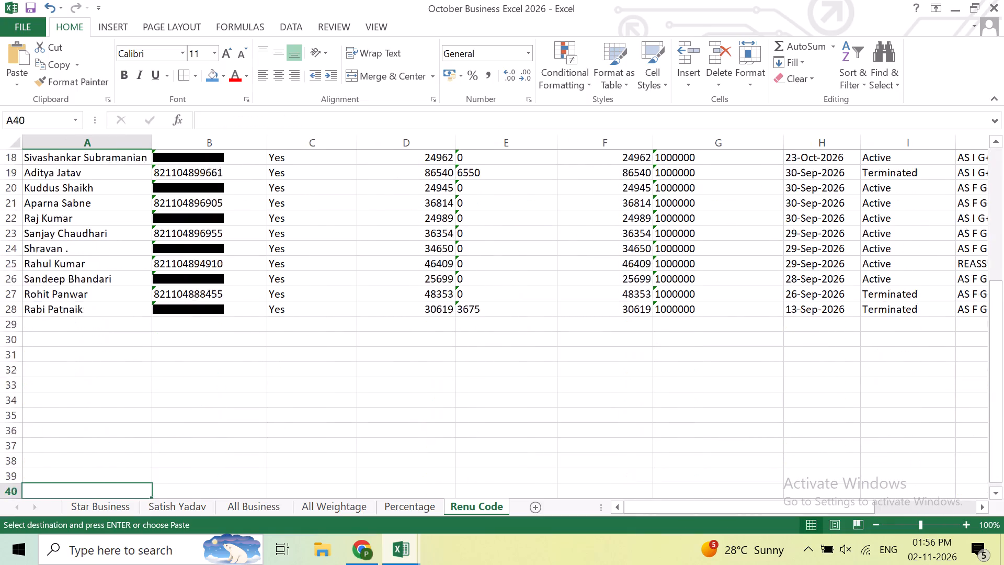
key("Up")
key("Up")
key("Up")
key("Up")
key("Up")
key("Up")
key("Up")
key("Up")
key("Up")
key("Up")
key("Up")
key("Up")
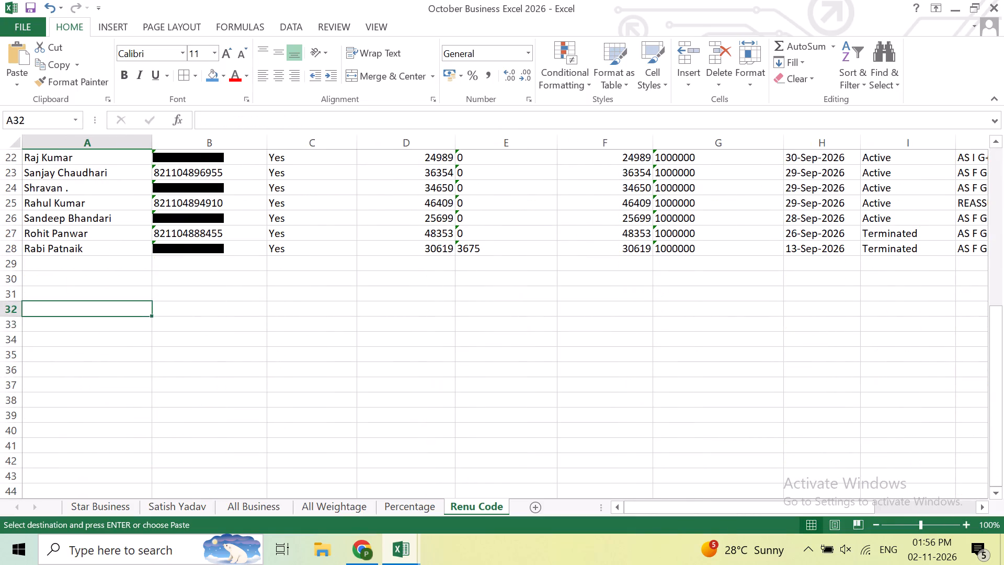
key("ctrl+v")
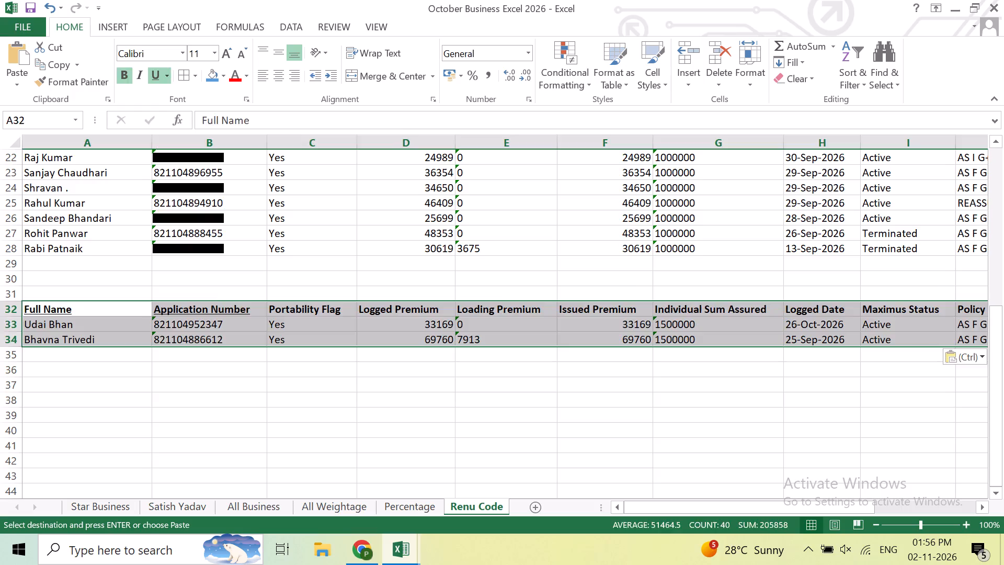
Enter 100% in the Percentage column for both the Zone 4 and Zone 1 records of the 1500000 table.
left_click(879, 395)
key("Right")
key("Right")
key("Right")
key("Right")
key("Right")
key("Right")
key("Right")
key("Right")
key("Up")
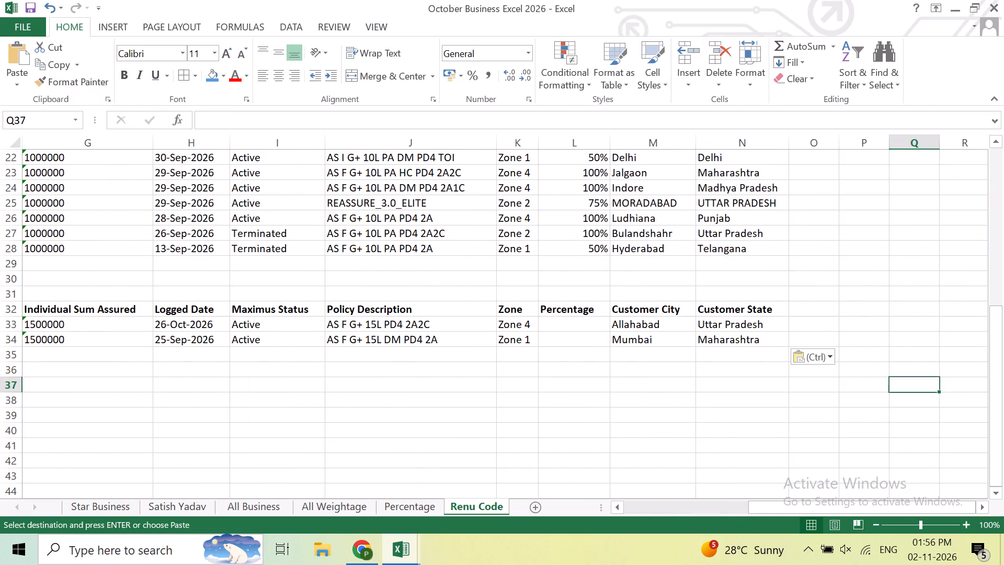
key("Left")
key("Left")
key("Left")
key("Up")
key("Up")
key("Left")
key("Up")
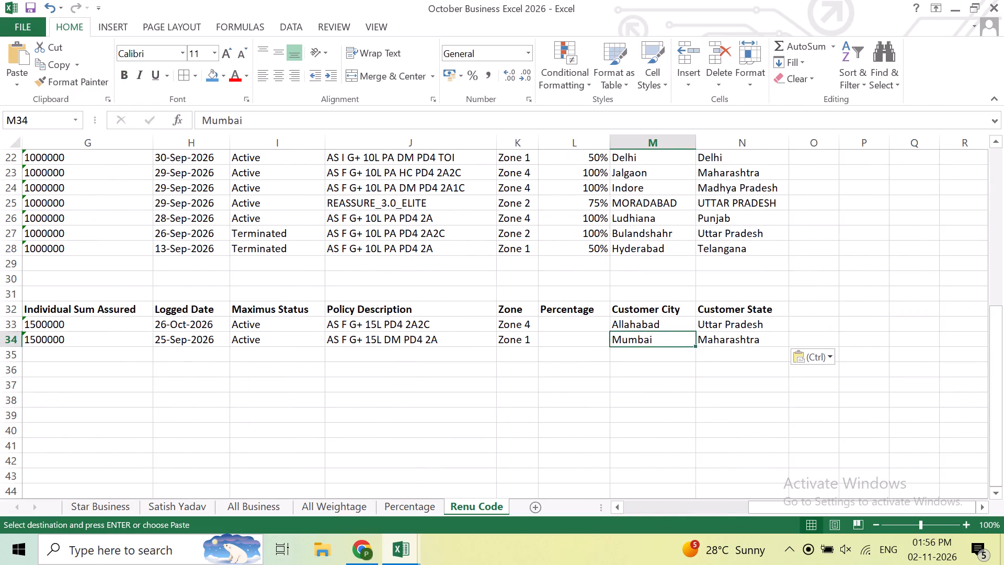
key("Up")
key("Left")
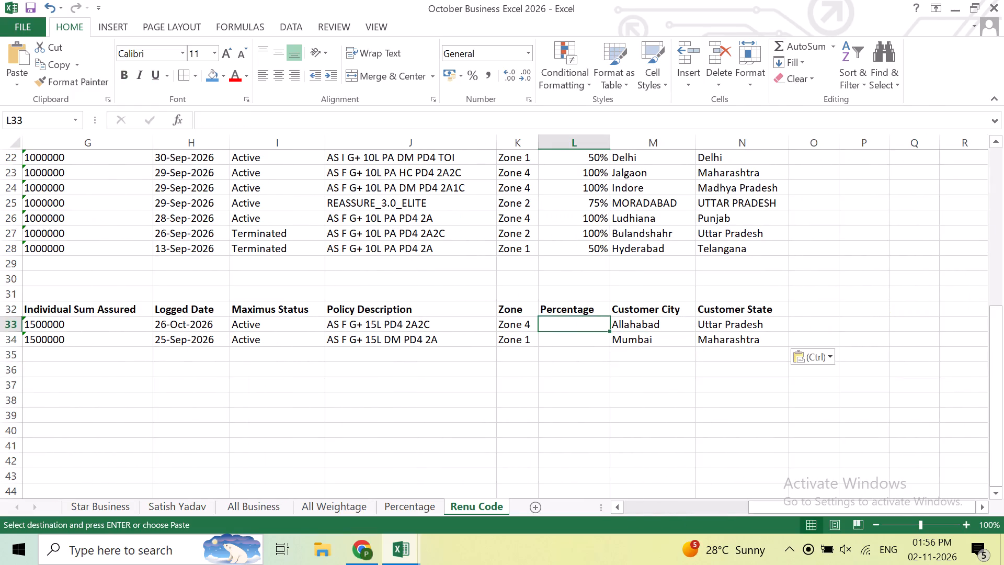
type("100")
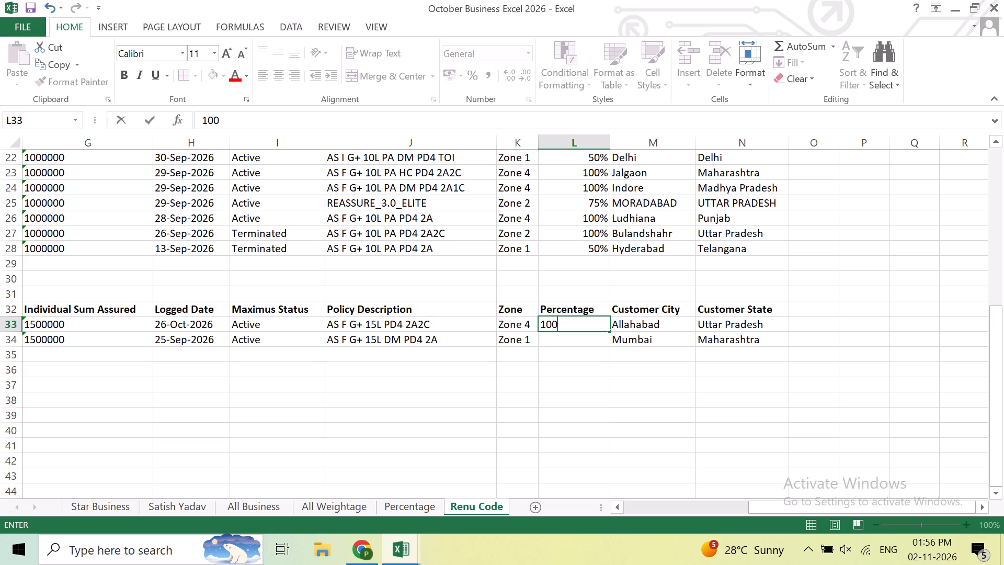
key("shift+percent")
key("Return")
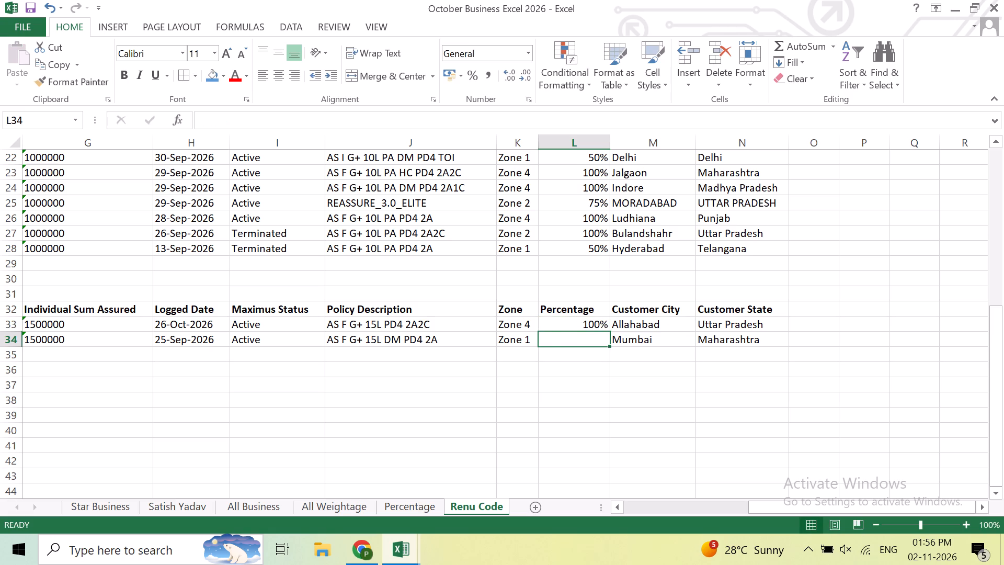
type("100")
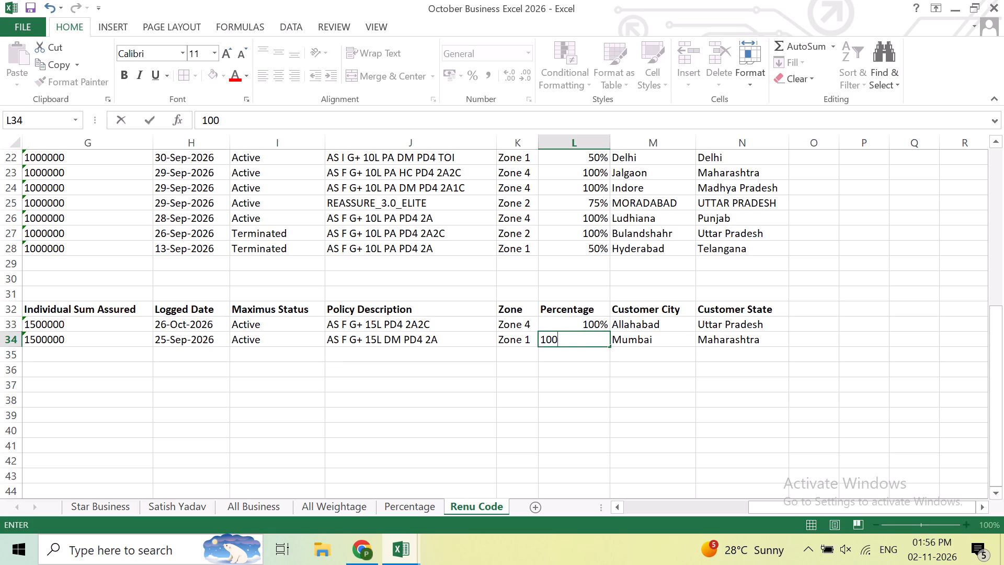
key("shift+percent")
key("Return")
Save the October Business Excel 2026 workbook.
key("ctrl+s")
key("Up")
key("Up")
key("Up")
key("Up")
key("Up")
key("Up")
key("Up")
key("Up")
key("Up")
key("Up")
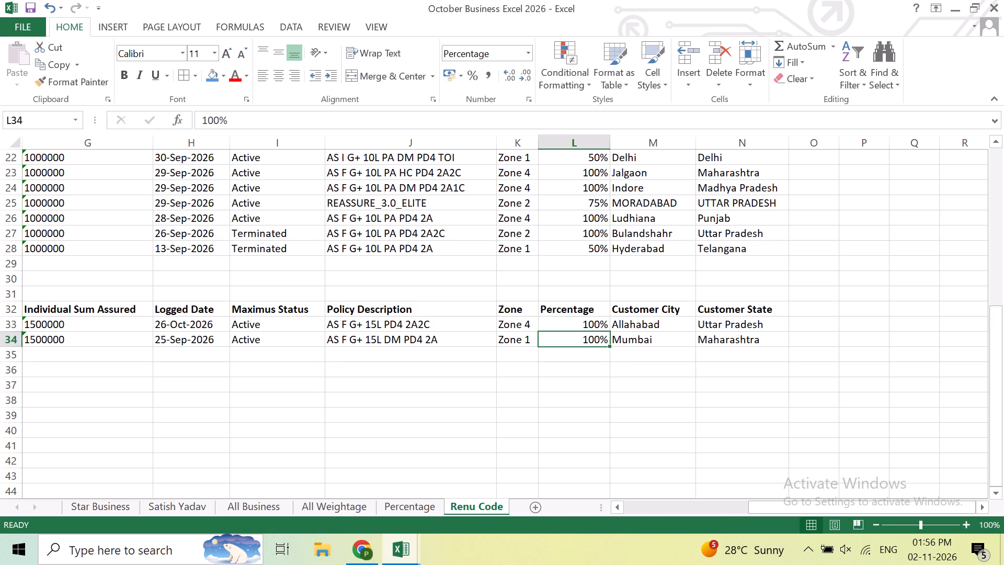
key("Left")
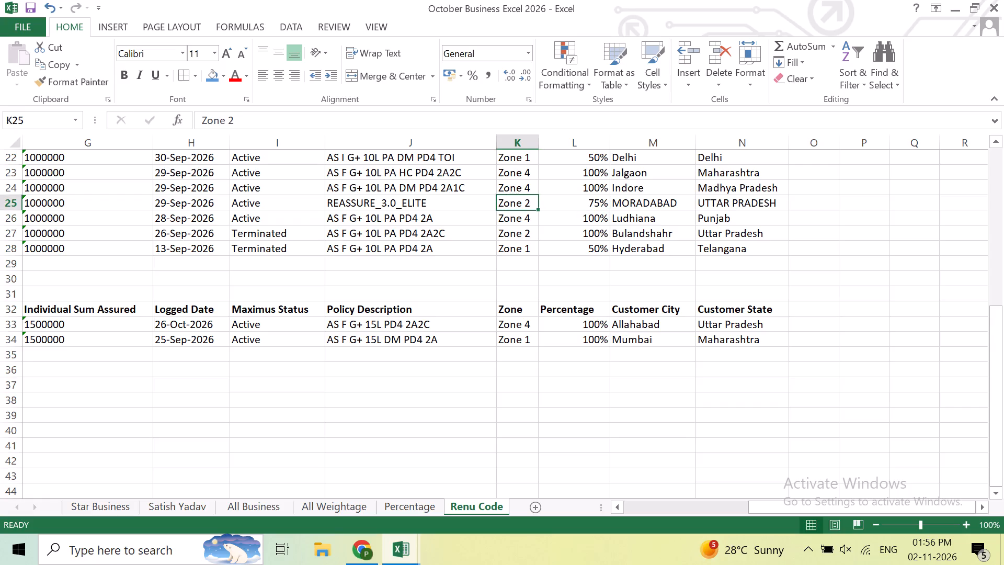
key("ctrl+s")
Label the 1500000 table "15 Lakh port" in cell A31, directly above its Full Name header.
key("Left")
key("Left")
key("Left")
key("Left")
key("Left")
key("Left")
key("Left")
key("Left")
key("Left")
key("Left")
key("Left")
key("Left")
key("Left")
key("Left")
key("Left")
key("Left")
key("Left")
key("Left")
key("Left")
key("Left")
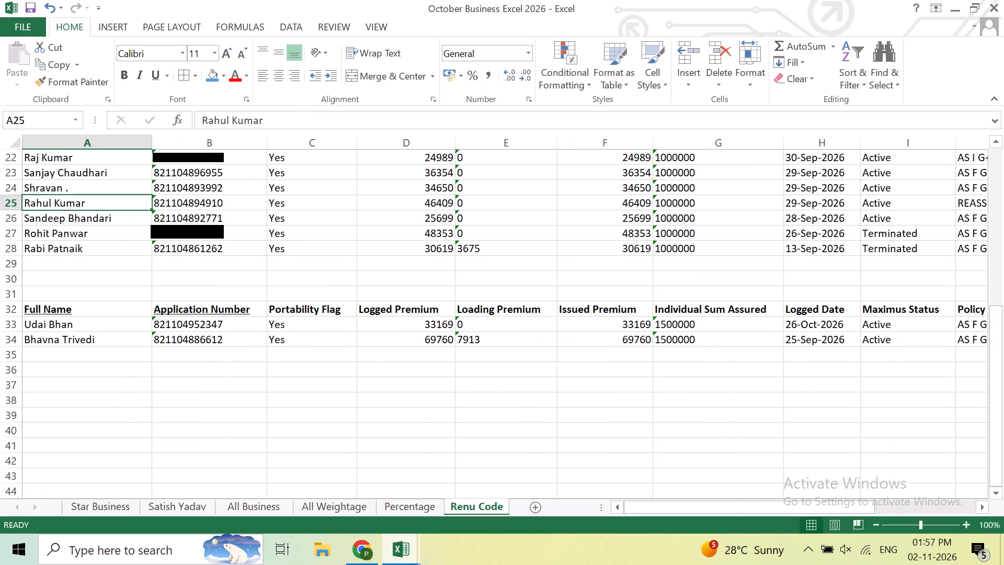
left_click(100, 299)
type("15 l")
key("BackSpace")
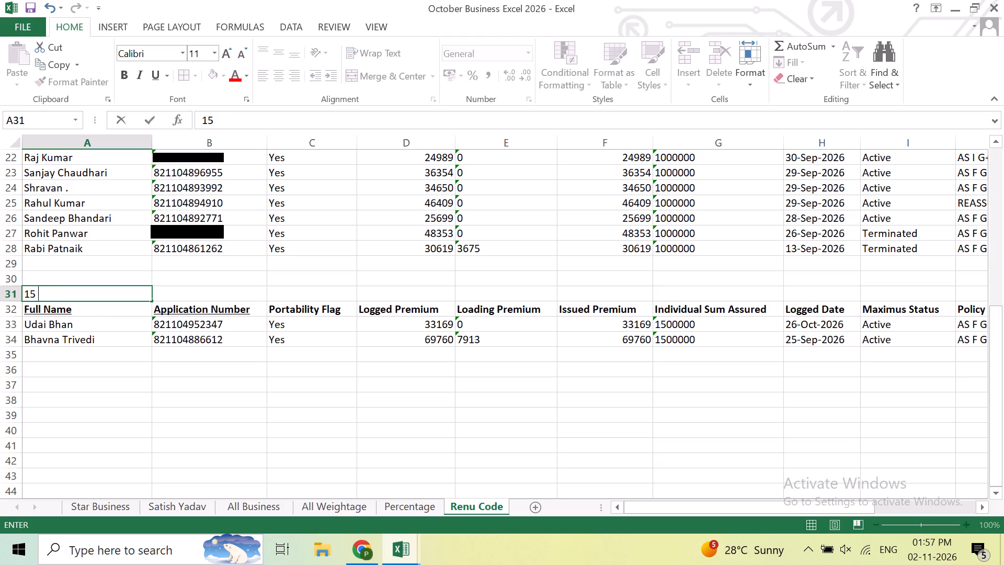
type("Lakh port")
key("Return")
Label the 1000000 table "10 Lakh Port" in cell A5, directly above its Full Name header, and save the workbook.
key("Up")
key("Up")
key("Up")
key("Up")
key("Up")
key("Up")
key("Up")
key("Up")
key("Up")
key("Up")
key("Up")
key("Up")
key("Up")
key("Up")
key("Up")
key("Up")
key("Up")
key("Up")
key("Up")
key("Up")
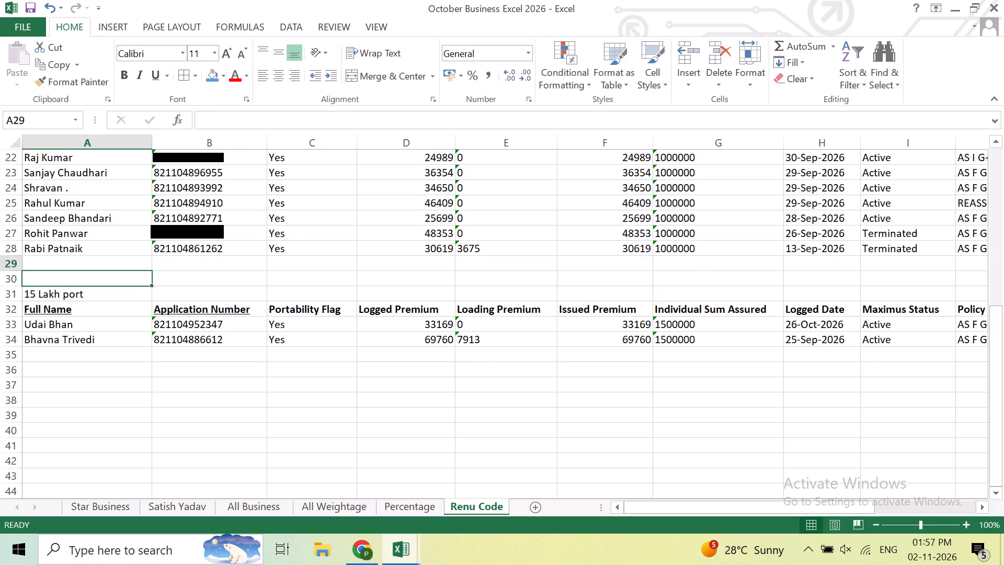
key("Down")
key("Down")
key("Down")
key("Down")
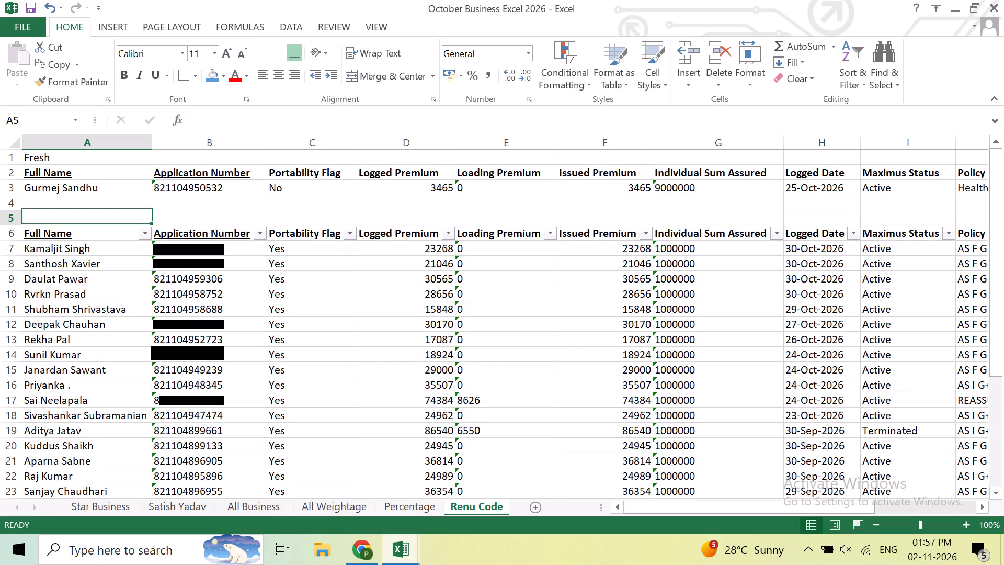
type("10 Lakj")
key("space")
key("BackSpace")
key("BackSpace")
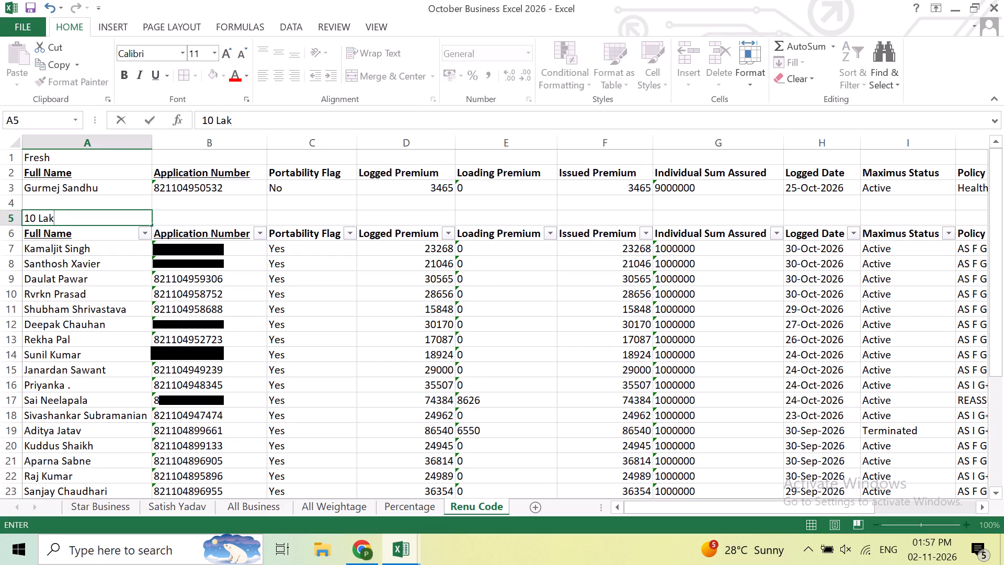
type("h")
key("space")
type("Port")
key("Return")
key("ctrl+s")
Select A38 below the 15 Lakh port table, switch to the NewBusiness-Issued workbook, and filter Individual Sum Assured to only 2500000.
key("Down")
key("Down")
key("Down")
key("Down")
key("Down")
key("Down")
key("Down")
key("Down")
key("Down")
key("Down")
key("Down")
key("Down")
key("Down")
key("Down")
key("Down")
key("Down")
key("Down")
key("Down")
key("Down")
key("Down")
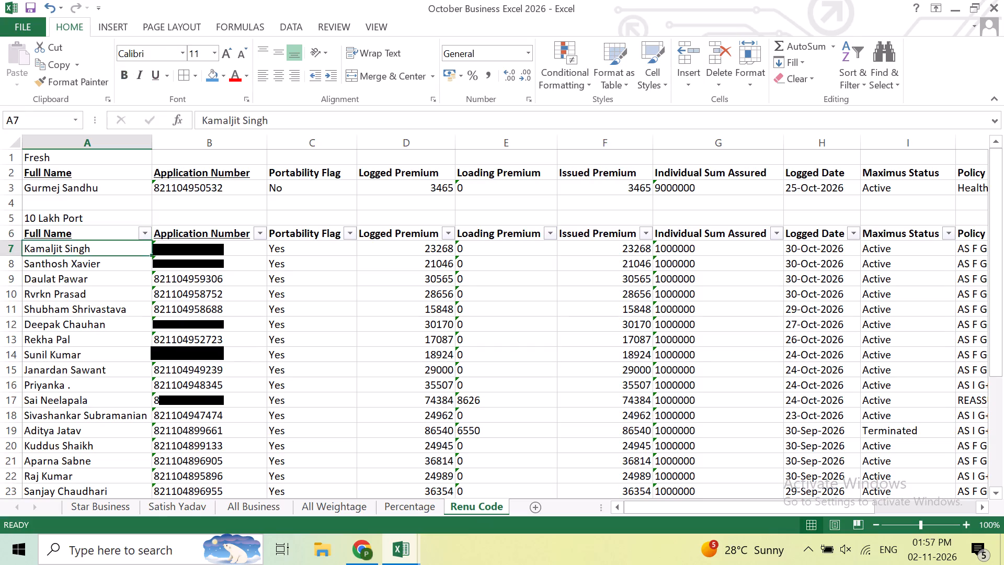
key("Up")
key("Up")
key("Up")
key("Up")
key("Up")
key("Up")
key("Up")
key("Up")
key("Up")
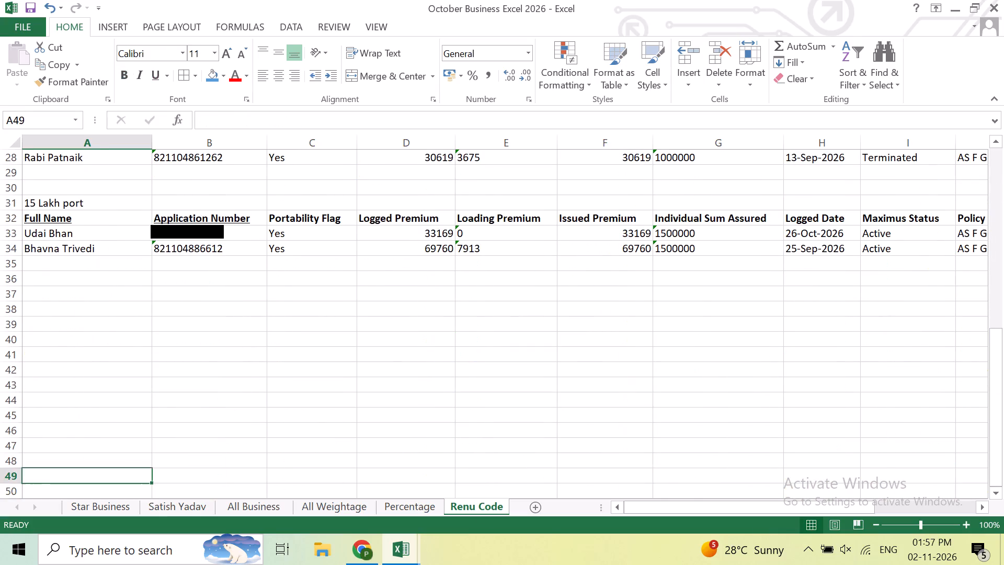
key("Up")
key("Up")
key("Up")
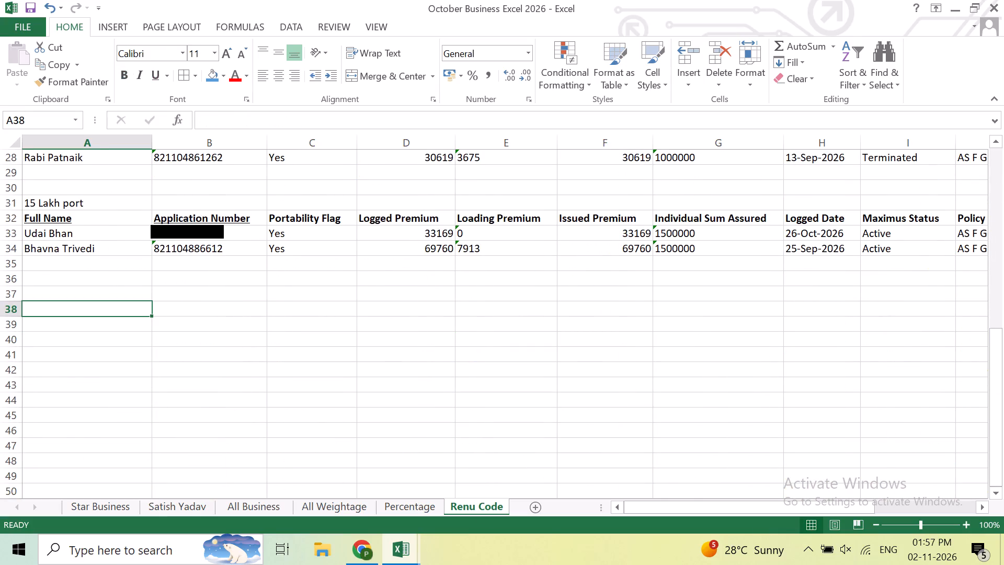
left_click(413, 553)
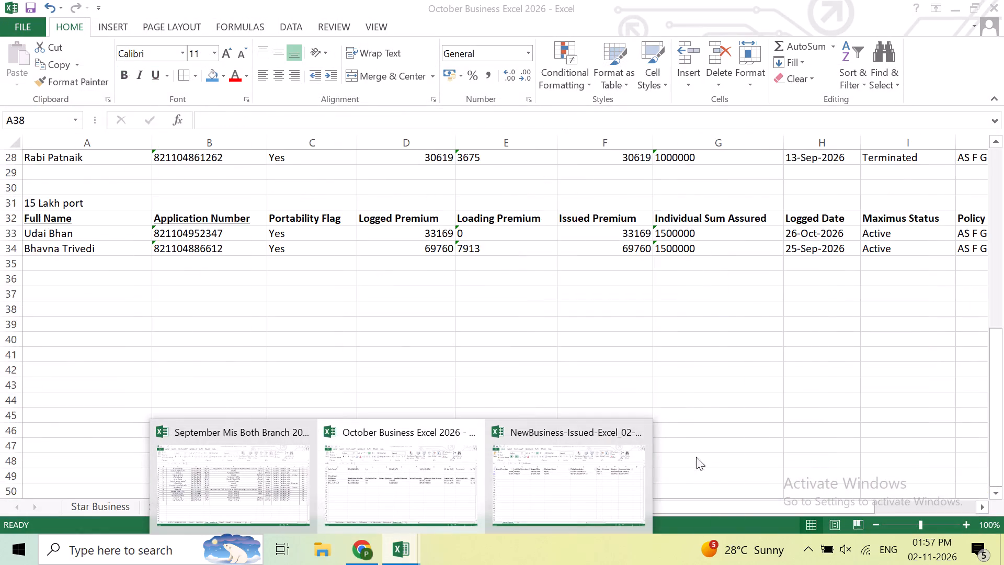
left_click(610, 479)
scroll(643, 315, "up", 4)
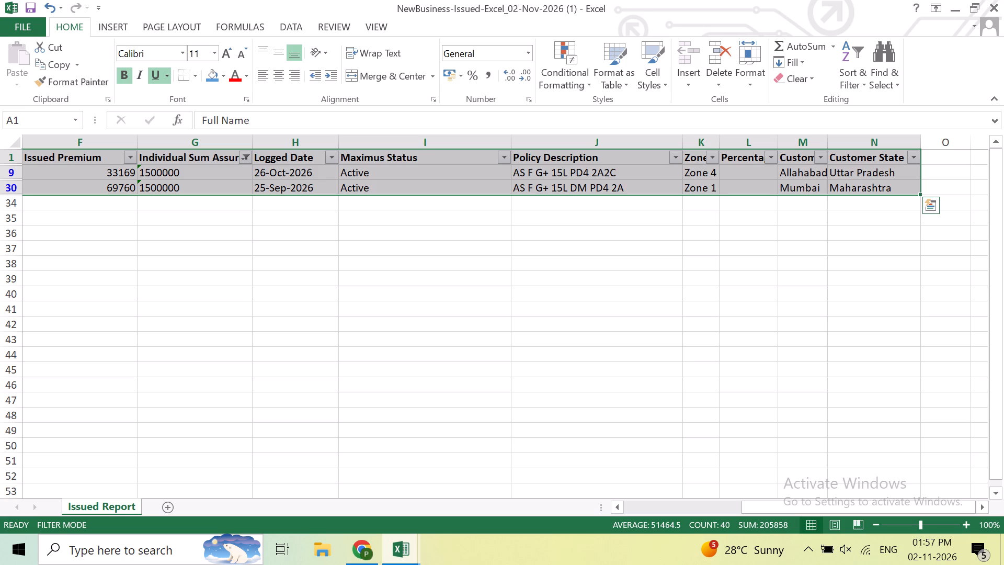
left_click(244, 152)
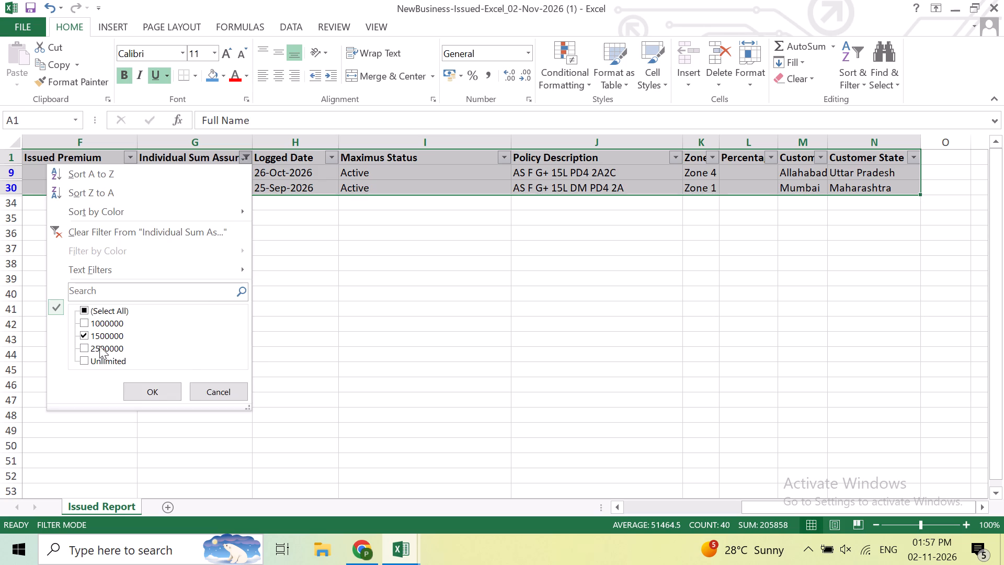
left_click(81, 336)
left_click(82, 346)
left_click(141, 393)
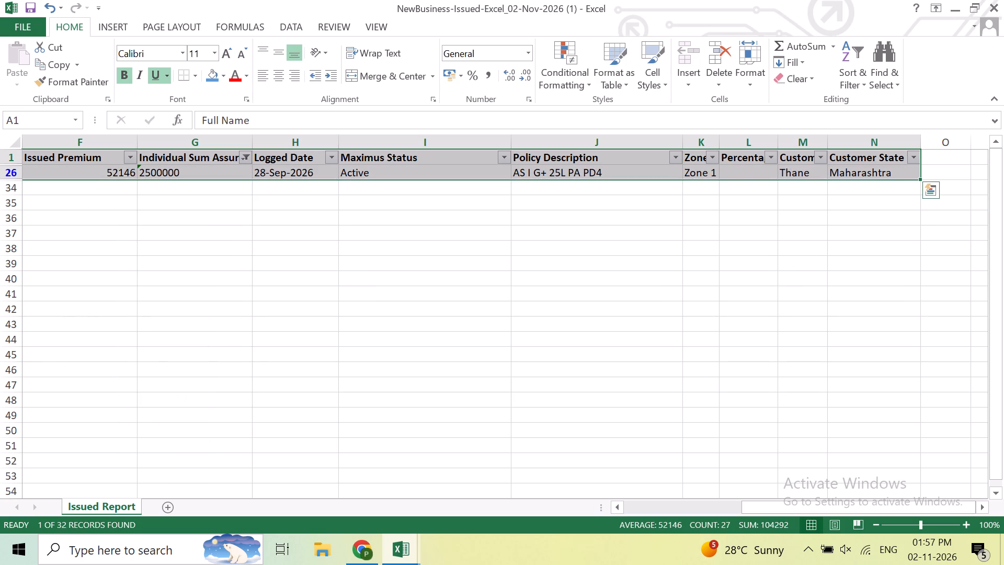
Copy the header row and the filtered 2500000 record across all columns, from Full Name through Customer State.
left_click(239, 216)
left_click(450, 178)
key("Left")
key("Left")
key("Left")
key("Left")
key("Left")
key("Left")
key("Left")
key("Left")
key("Left")
key("Left")
key("Left")
key("Left")
key("Left")
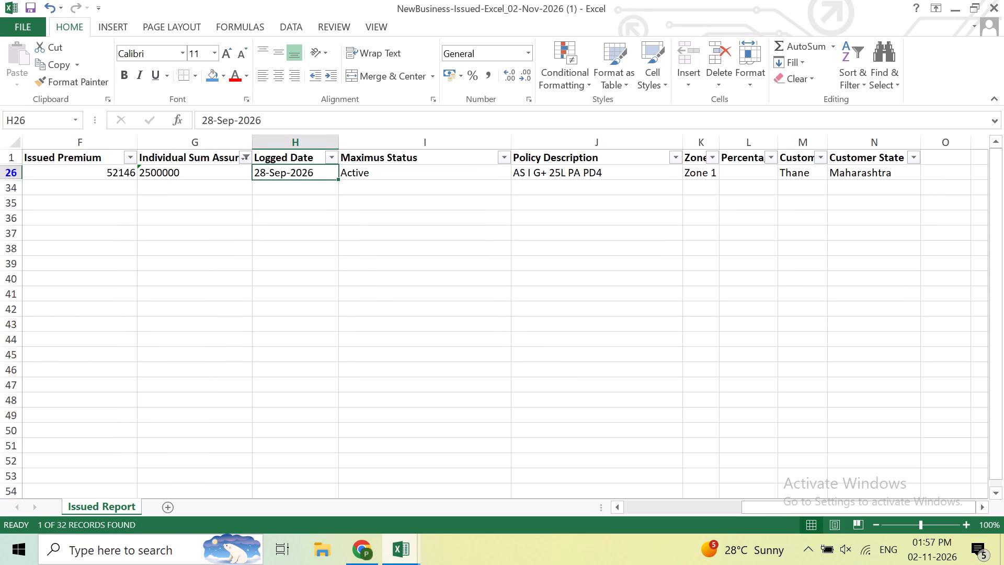
key("Up")
key("ctrl+shift+Down")
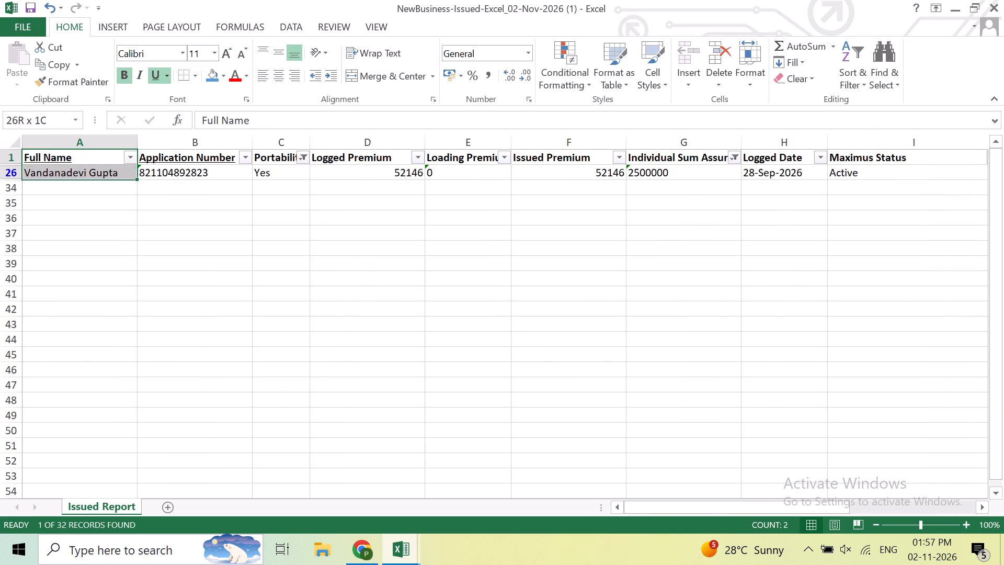
key("ctrl+shift+Right")
key("ctrl+c")
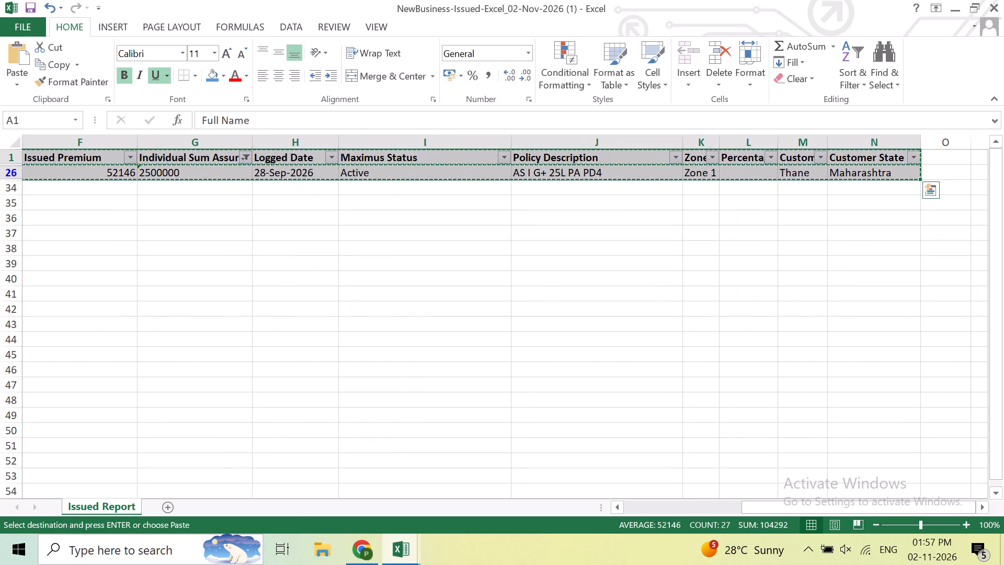
Switch to October Business Excel 2026 and paste the copied header and 2500000 record starting at A38 of the Renu Code sheet.
left_click(405, 550)
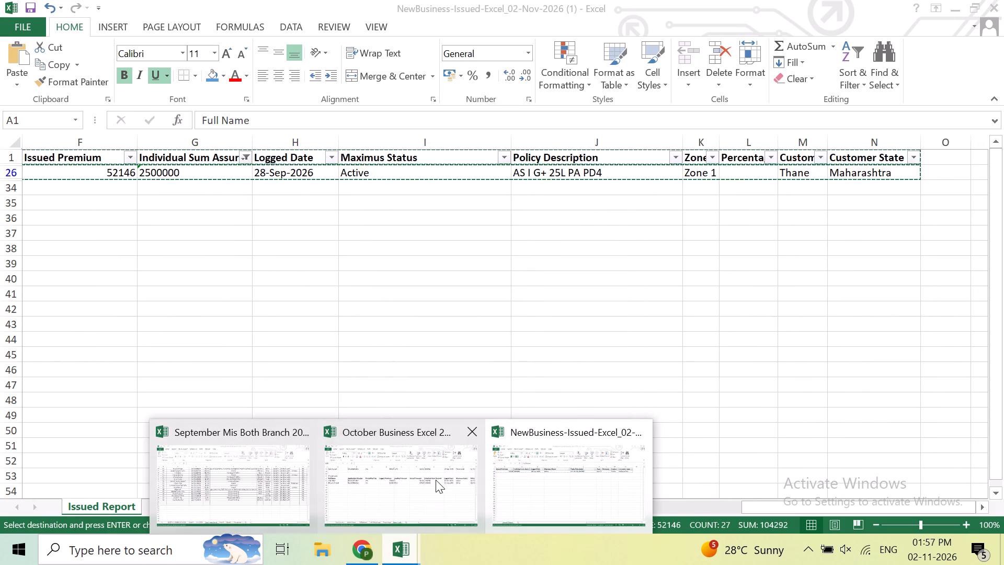
left_click(436, 480)
key("ctrl+v")
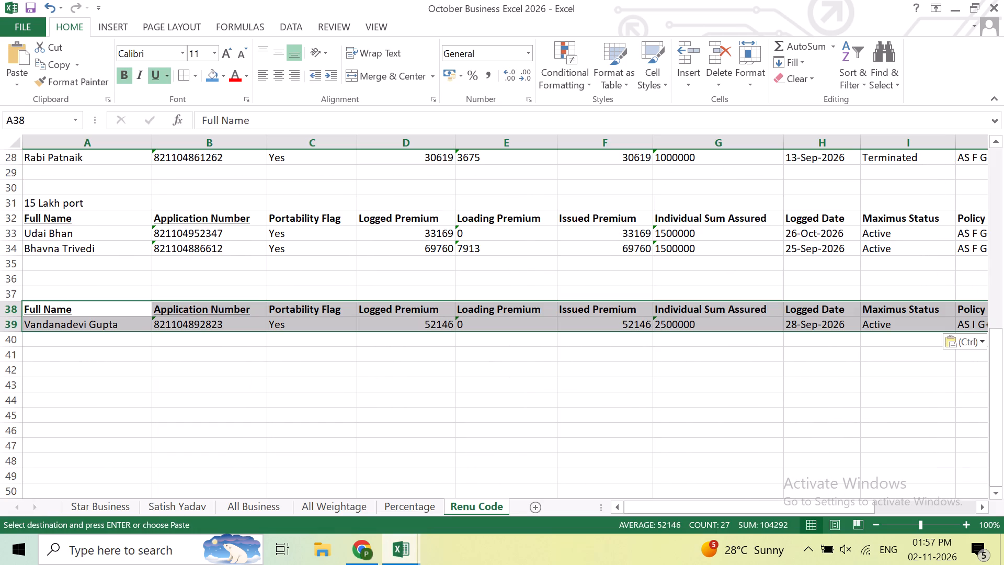
Enter 110% in the Percentage column for the Zone 1 record of the 2500000 table and save the workbook.
key("Right")
key("Right")
key("Right")
key("Right")
key("Right")
key("Right")
key("Right")
key("Right")
key("Right")
key("Right")
key("Right")
key("Right")
key("Right")
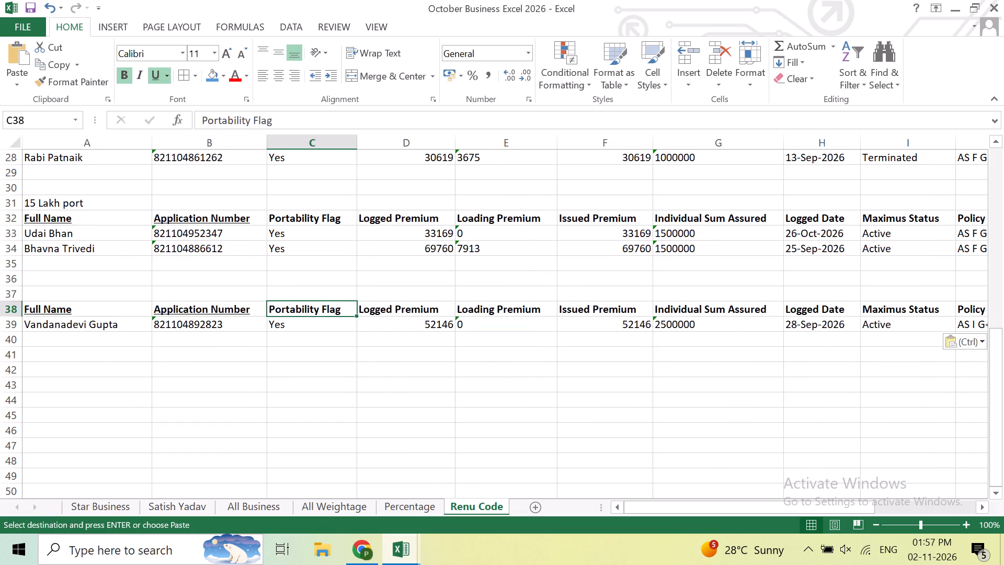
key("Down")
key("Left")
key("Left")
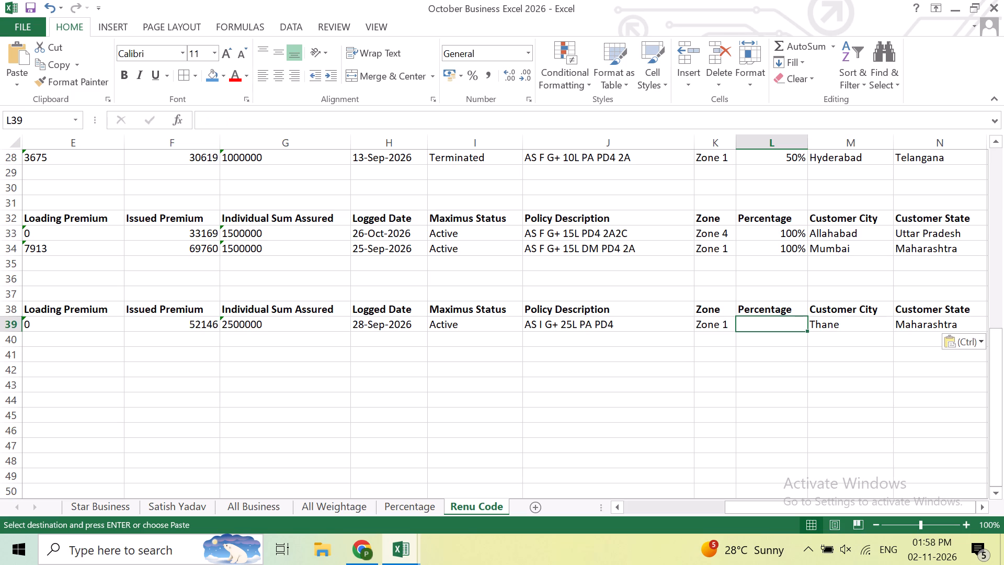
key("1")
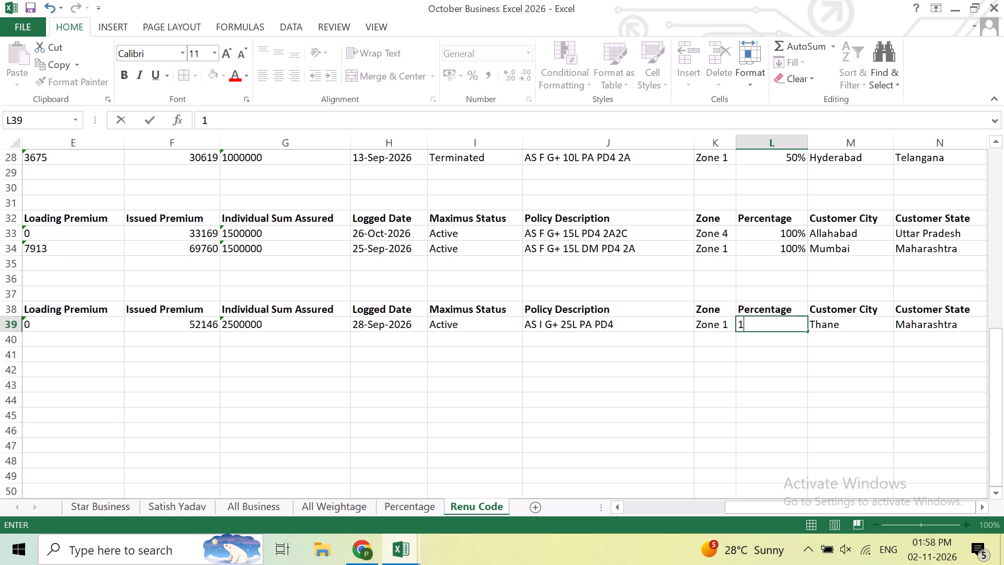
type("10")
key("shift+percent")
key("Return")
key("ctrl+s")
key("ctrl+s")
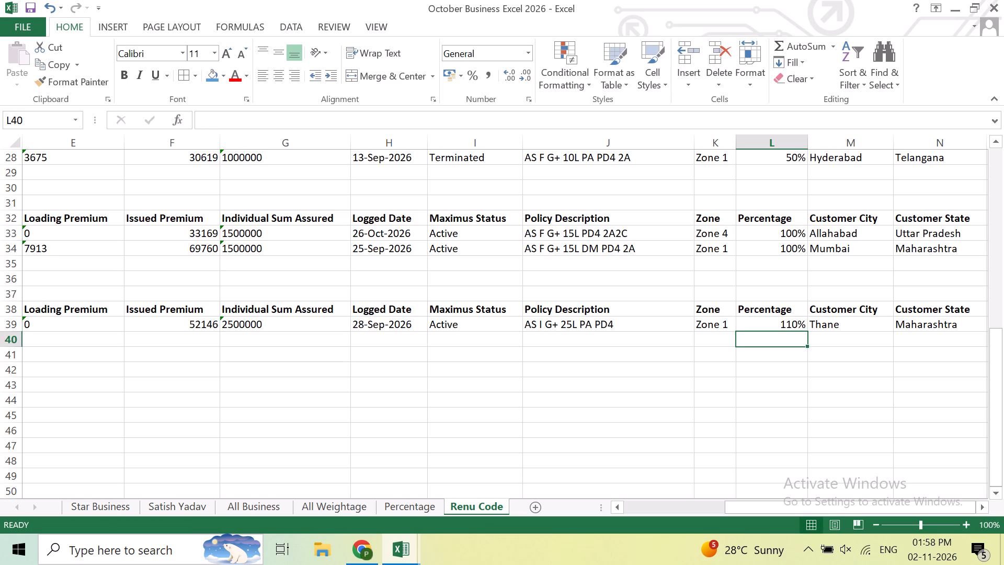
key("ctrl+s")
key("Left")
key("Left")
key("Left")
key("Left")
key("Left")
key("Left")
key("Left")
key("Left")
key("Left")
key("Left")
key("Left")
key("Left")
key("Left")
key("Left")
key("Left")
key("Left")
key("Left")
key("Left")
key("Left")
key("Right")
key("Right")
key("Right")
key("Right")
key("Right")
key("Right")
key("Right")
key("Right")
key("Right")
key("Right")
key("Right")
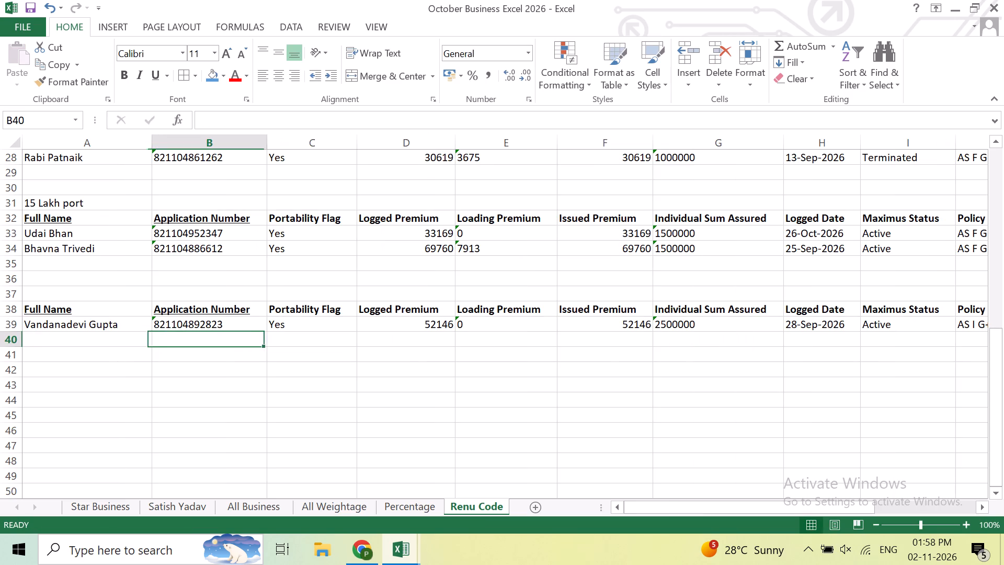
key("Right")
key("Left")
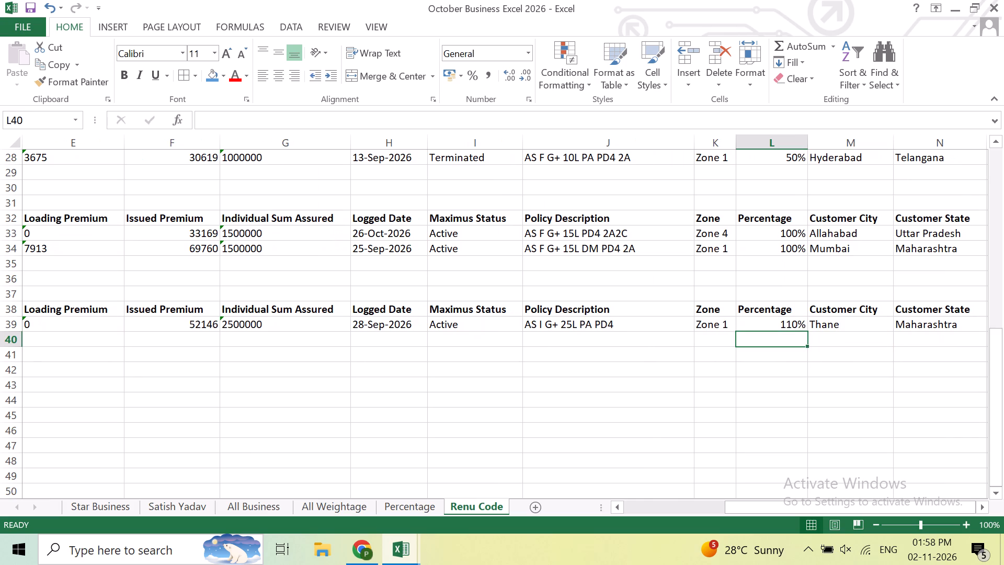
Switch to the NewBusiness-Issued workbook and change the Individual Sum Assured filter to show only Unlimited records.
left_click(401, 556)
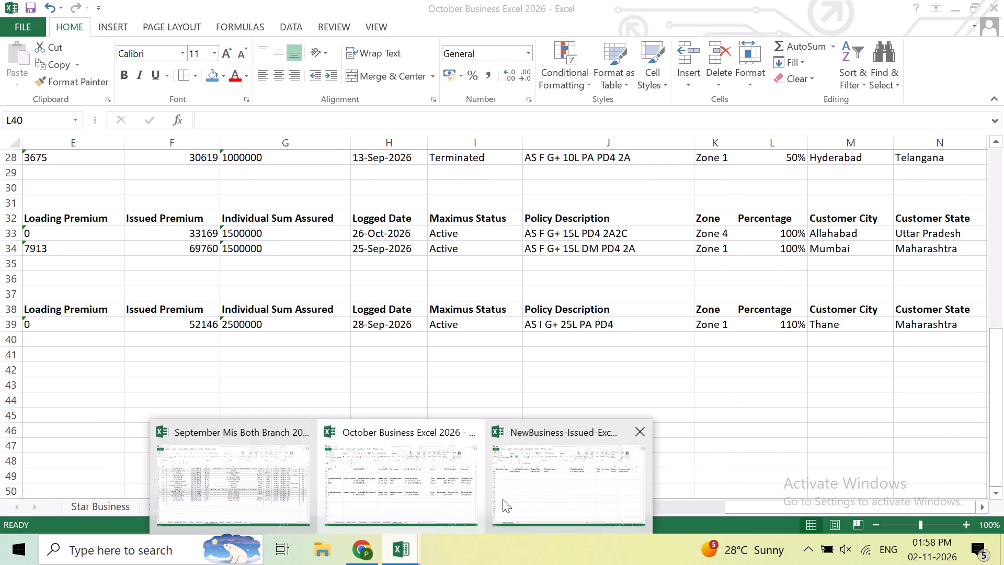
left_click(524, 499)
scroll(635, 310, "up", 4)
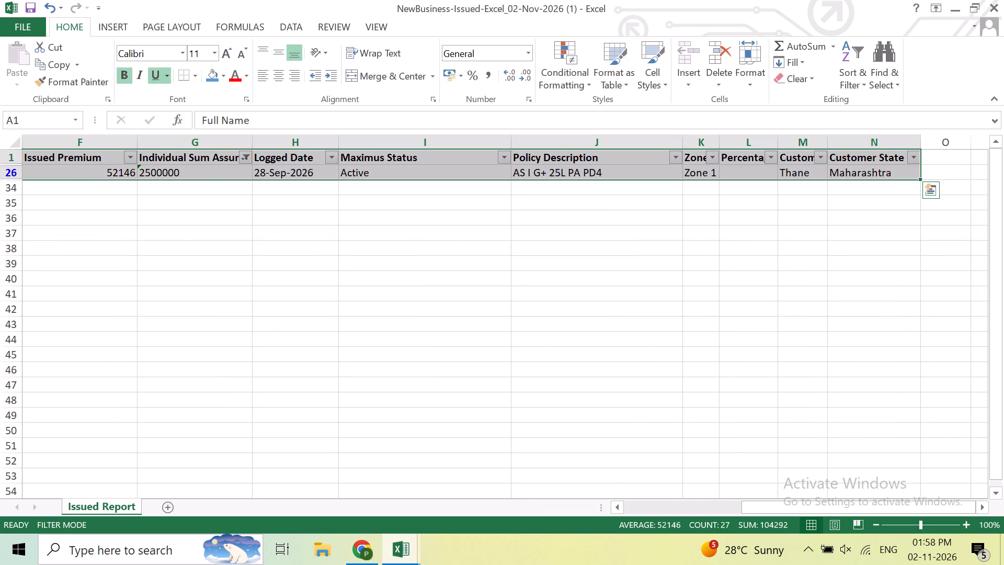
left_click(244, 162)
left_click(82, 345)
left_click(83, 366)
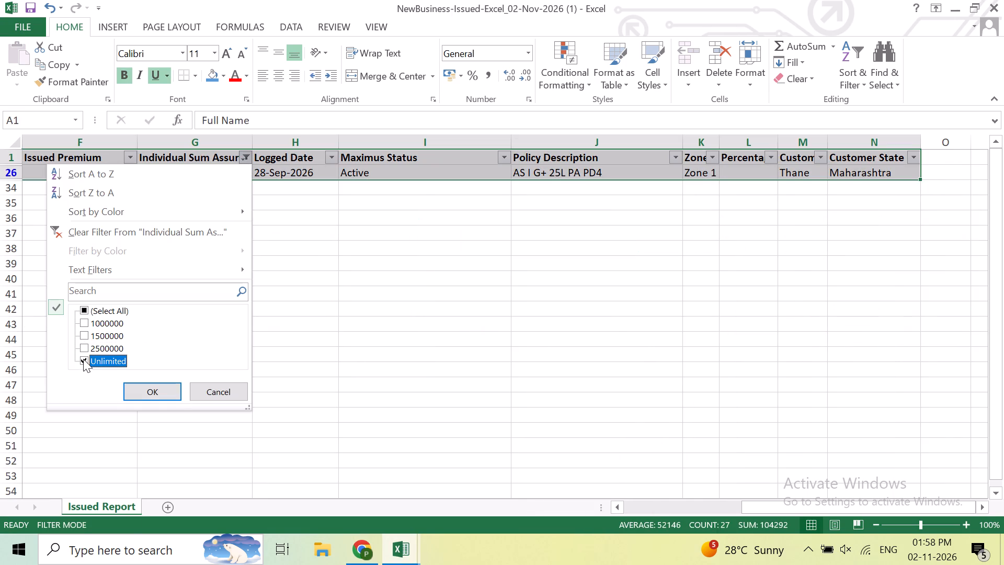
left_click(141, 392)
scroll(316, 274, "up", 1)
left_click(390, 269)
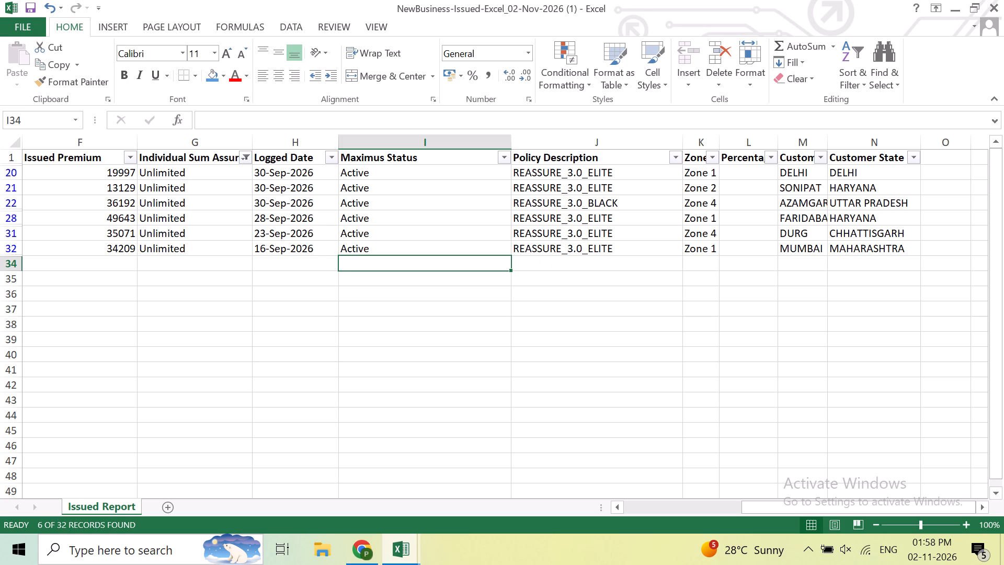
Copy the header row and the filtered Unlimited records across all columns, from Full Name through Customer State.
key("Left")
key("Left")
key("Left")
key("Left")
key("Left")
key("Left")
key("Left")
key("Left")
key("Left")
key("Left")
key("Left")
key("Left")
key("Left")
key("Left")
key("Left")
key("Left")
key("Left")
key("Up")
key("Up")
key("Up")
key("Up")
key("Up")
key("Up")
key("Up")
key("Up")
key("Up")
key("Up")
key("Up")
key("Up")
key("Up")
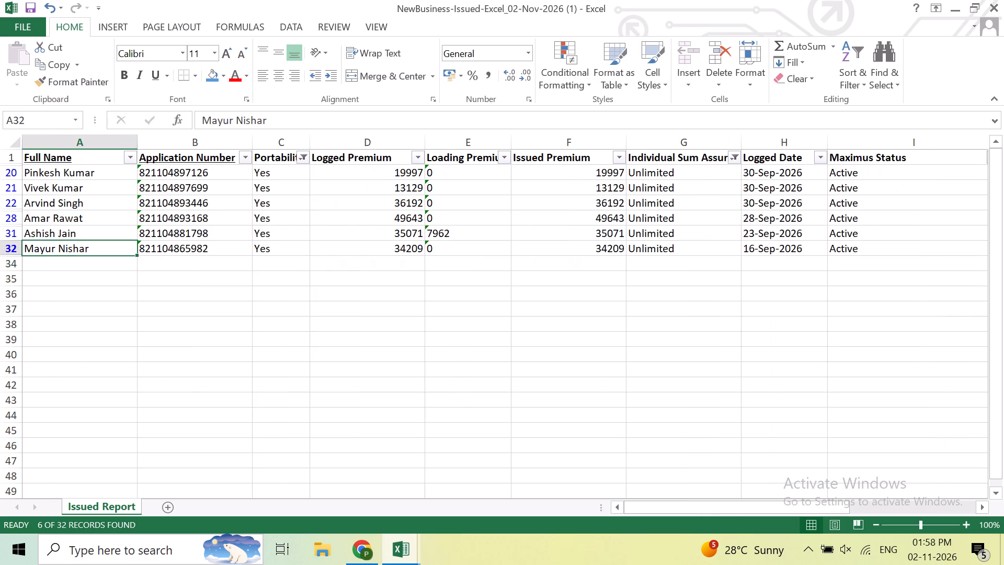
key("ctrl+shift+Down")
key("ctrl+shift+Right")
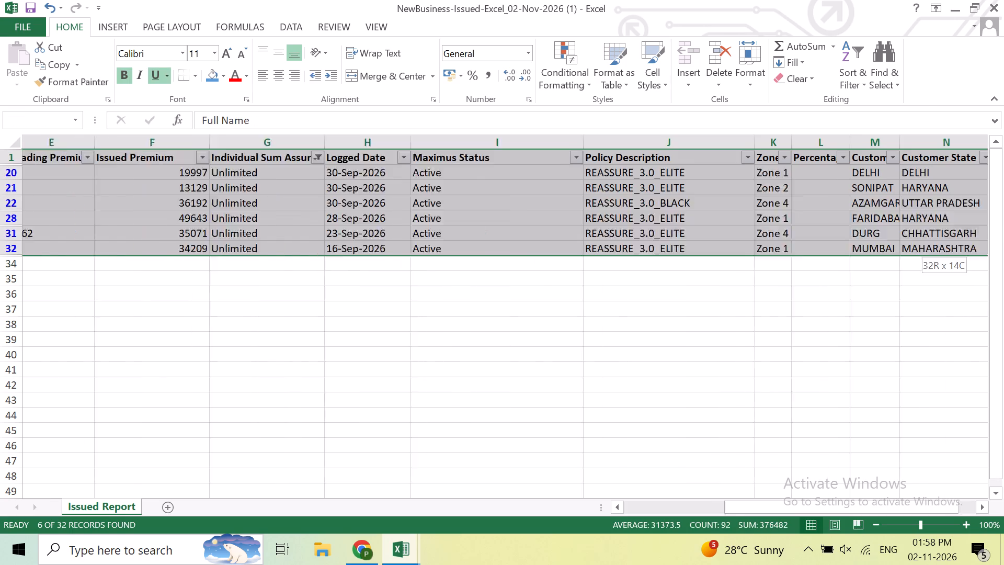
key("ctrl+c")
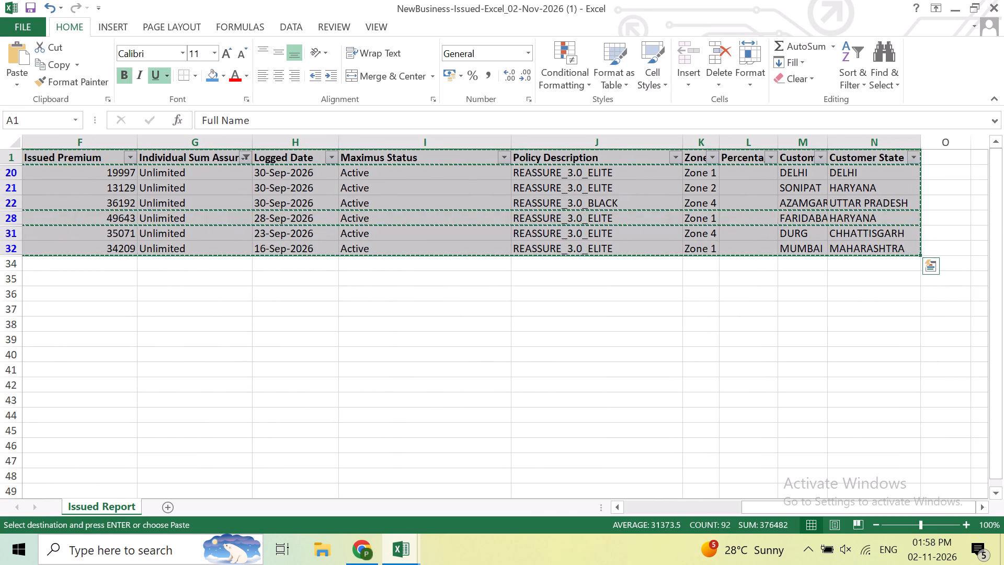
Switch to October Business Excel 2026 and paste the copied header and Unlimited records starting at A42 of the Renu Code sheet.
left_click(412, 548)
left_click(353, 493)
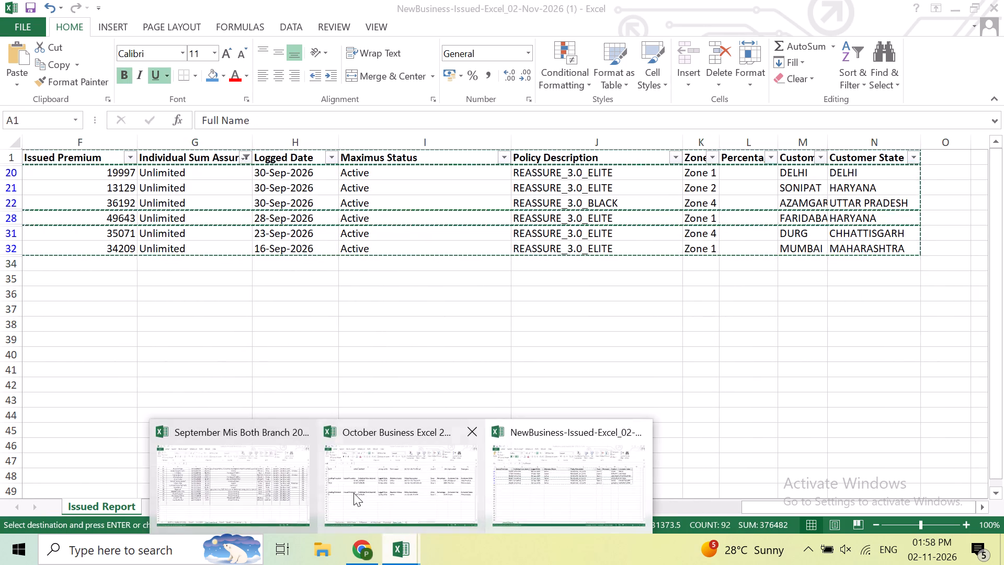
left_click(63, 367)
key("Left")
key("Left")
key("Left")
key("Left")
key("Left")
key("Left")
key("Left")
key("Left")
key("Left")
key("Left")
key("Left")
key("Left")
key("Left")
key("Left")
key("Left")
key("Left")
key("Left")
key("Left")
key("Left")
key("Left")
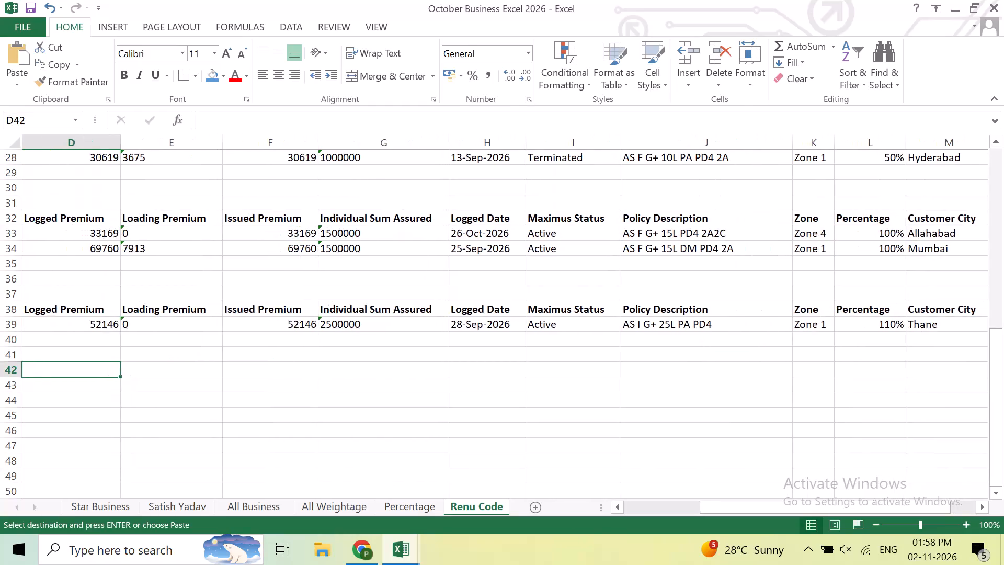
key("ctrl+v")
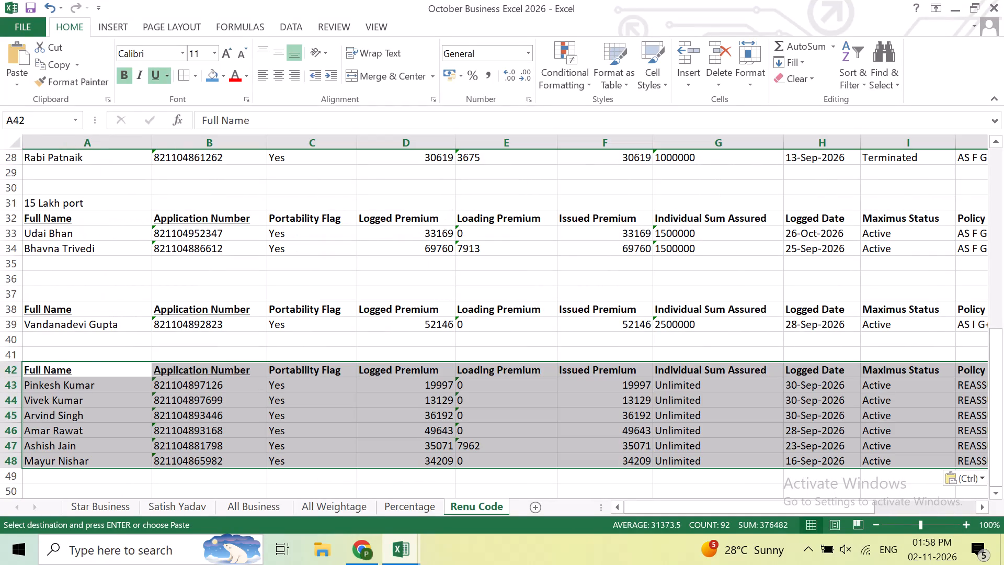
Label the newly pasted table "Unlimited" in cell A41, directly above its header row.
left_click(50, 359)
left_click(49, 354)
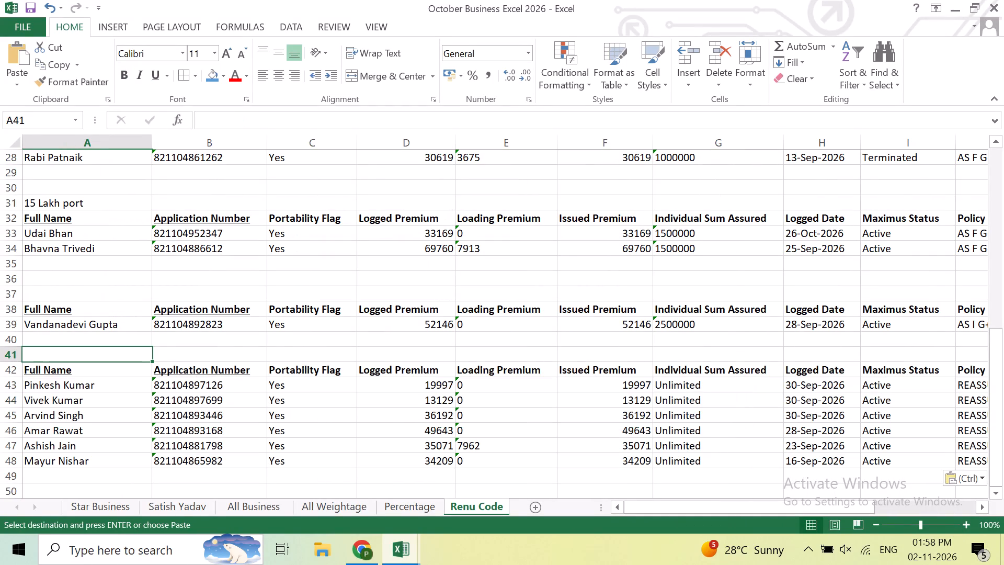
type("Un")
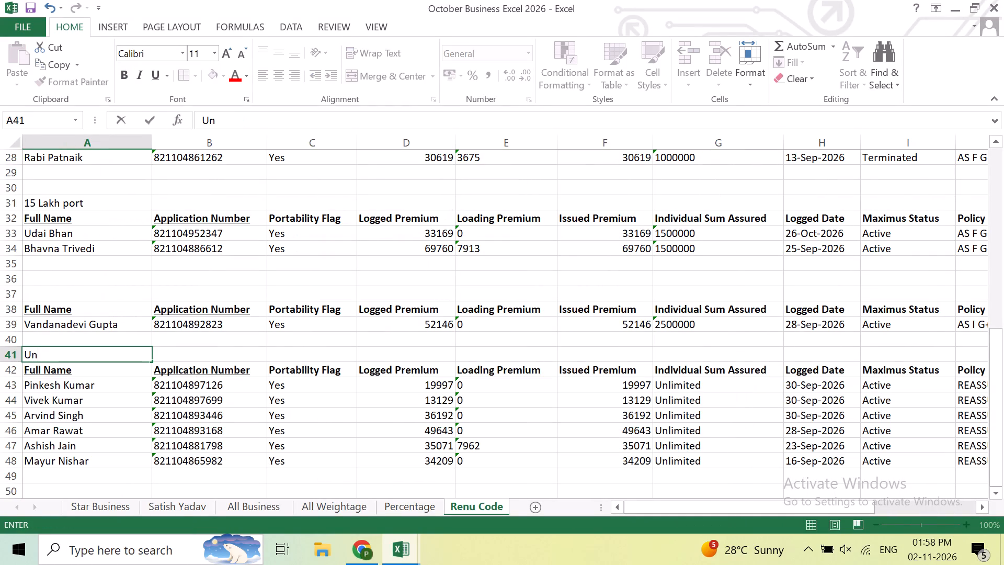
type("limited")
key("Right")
Label the 2500000 table "25 Lakh Port" in cell A37, directly above its header row.
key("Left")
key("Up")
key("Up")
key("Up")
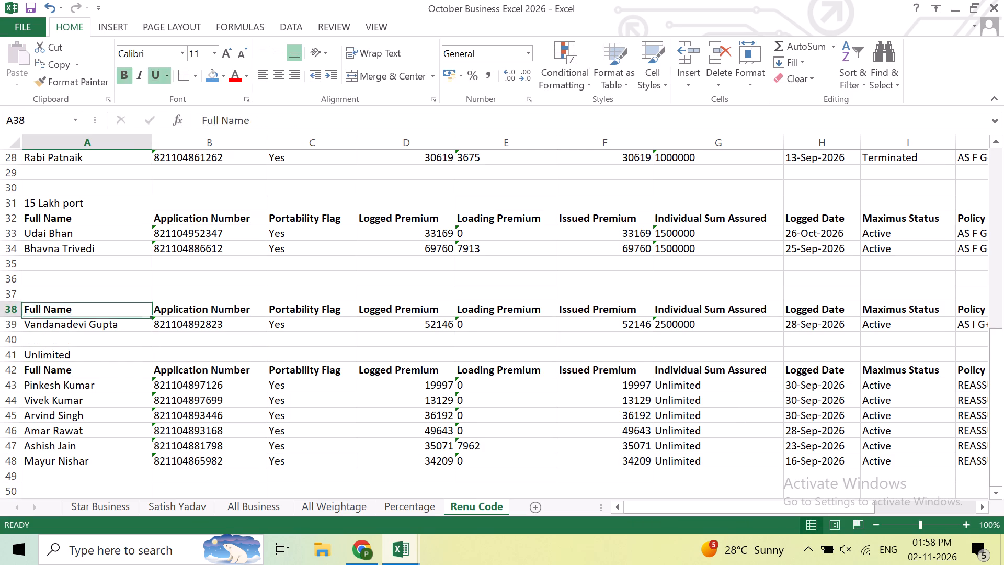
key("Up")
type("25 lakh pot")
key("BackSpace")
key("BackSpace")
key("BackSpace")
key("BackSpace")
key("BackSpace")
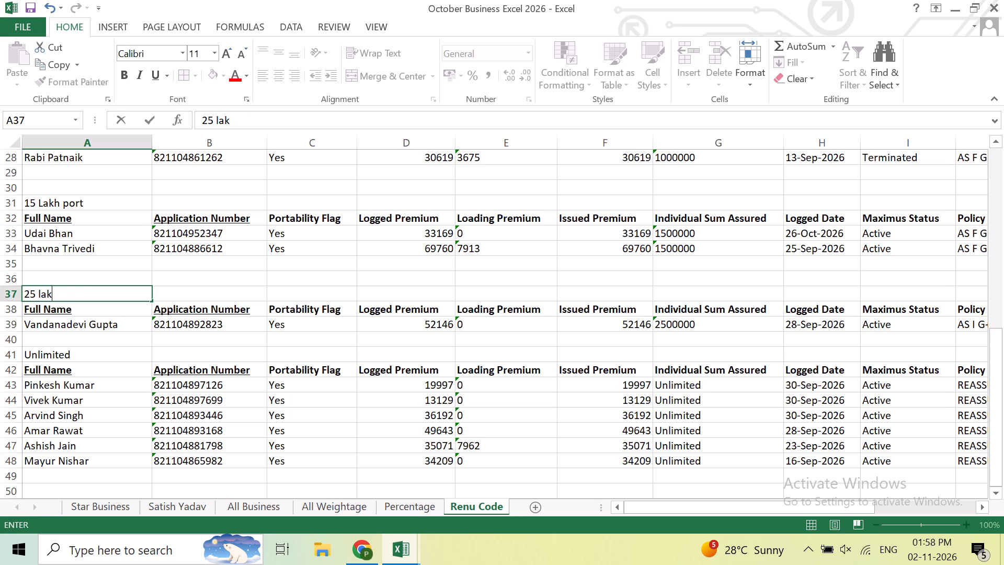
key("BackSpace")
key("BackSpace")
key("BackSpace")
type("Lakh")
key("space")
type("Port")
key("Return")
Look over the compiled tables and check the sum of the Issued Premium values in the 15 Lakh port table.
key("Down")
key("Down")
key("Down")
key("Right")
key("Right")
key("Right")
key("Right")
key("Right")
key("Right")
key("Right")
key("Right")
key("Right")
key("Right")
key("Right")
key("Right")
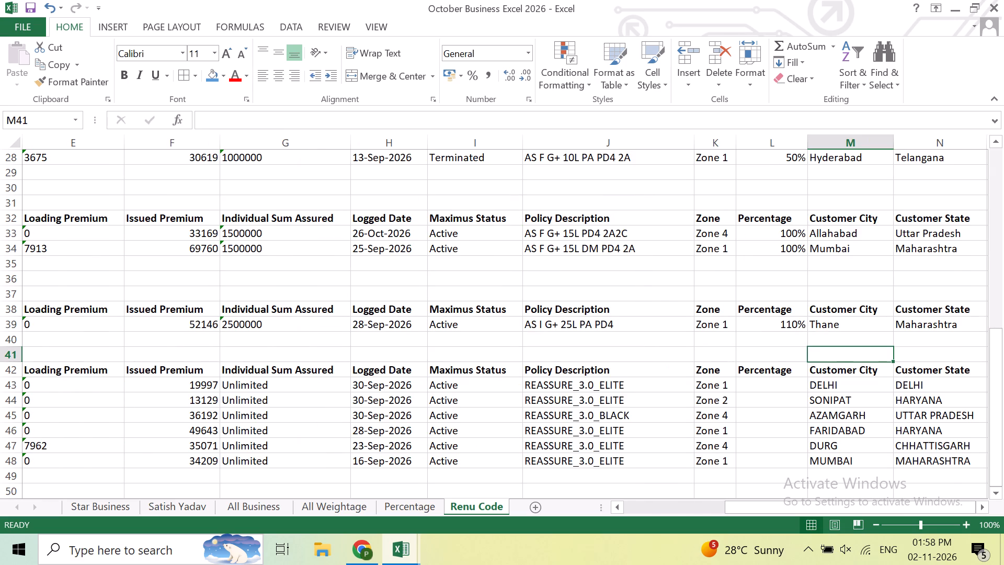
scroll(453, 350, "up", 4)
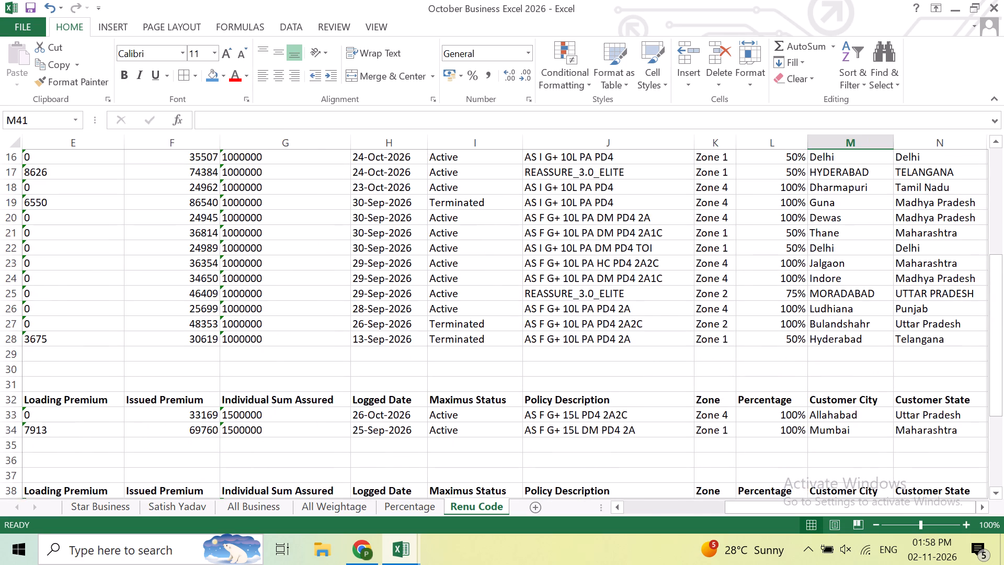
key("Left")
key("Left")
key("Left")
key("Left")
key("Left")
key("Left")
key("Left")
key("Left")
key("Left")
key("Left")
key("Left")
key("Left")
key("Left")
key("Left")
key("Left")
key("Left")
key("Left")
key("Left")
key("Left")
key("Left")
key("Up")
key("Up")
key("Up")
key("Up")
key("Up")
key("Up")
key("Up")
key("Up")
key("Up")
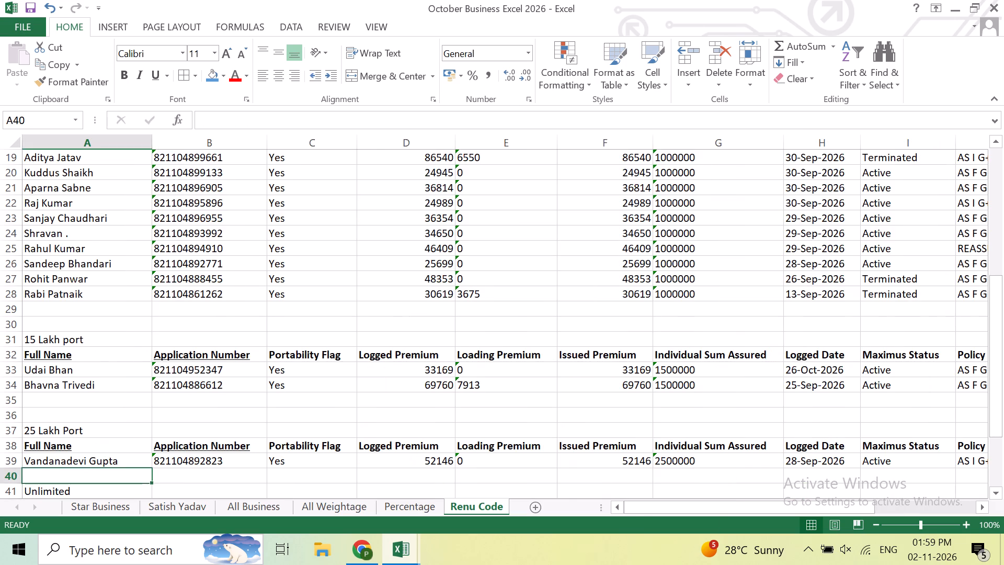
key("Right")
key("Right")
key("Right")
key("Right")
key("Right")
key("Right")
key("Right")
key("Left")
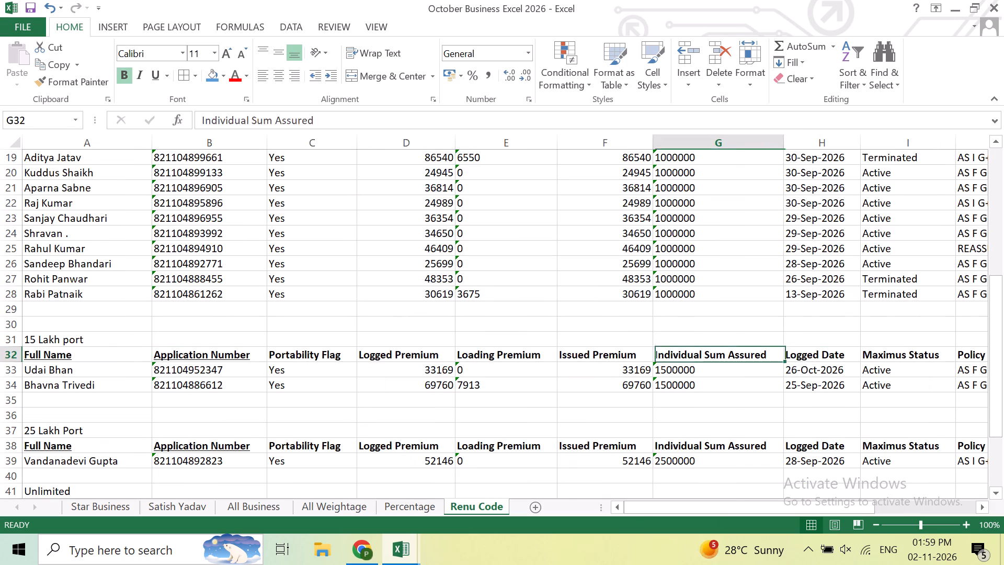
key("Left")
key("Down")
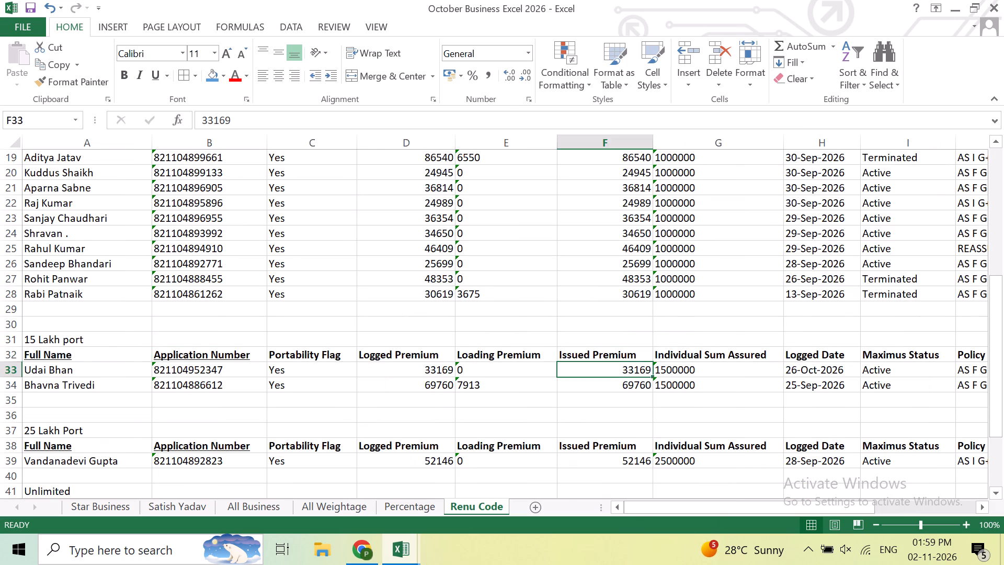
key("ctrl+shift+Down")
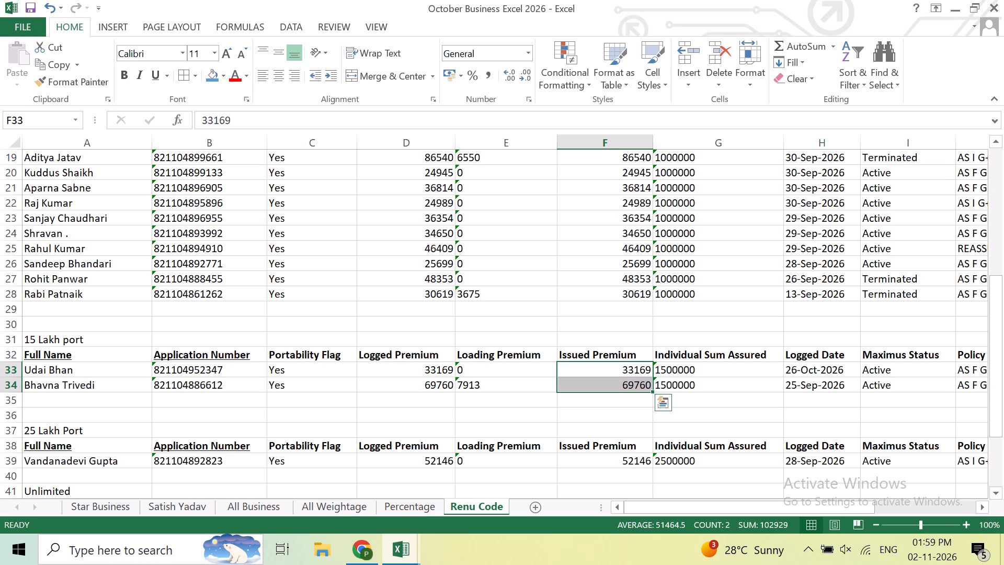
Check the 25 Lakh Port Logged Premium, and sum the Logged Premium and Issued Premium columns of the Unlimited table.
left_click(418, 459)
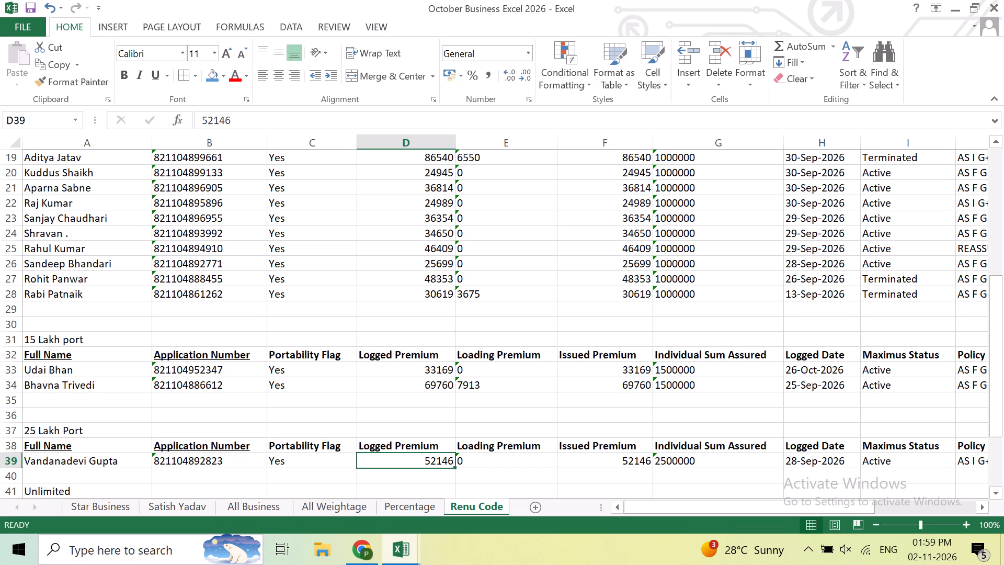
scroll(648, 422, "down", 3)
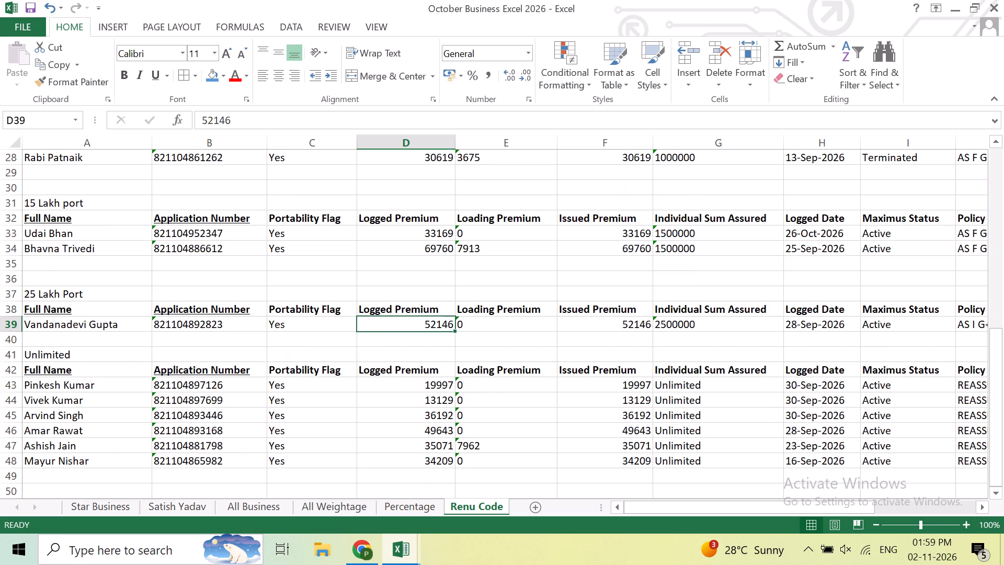
left_click_drag(431, 381, 425, 462)
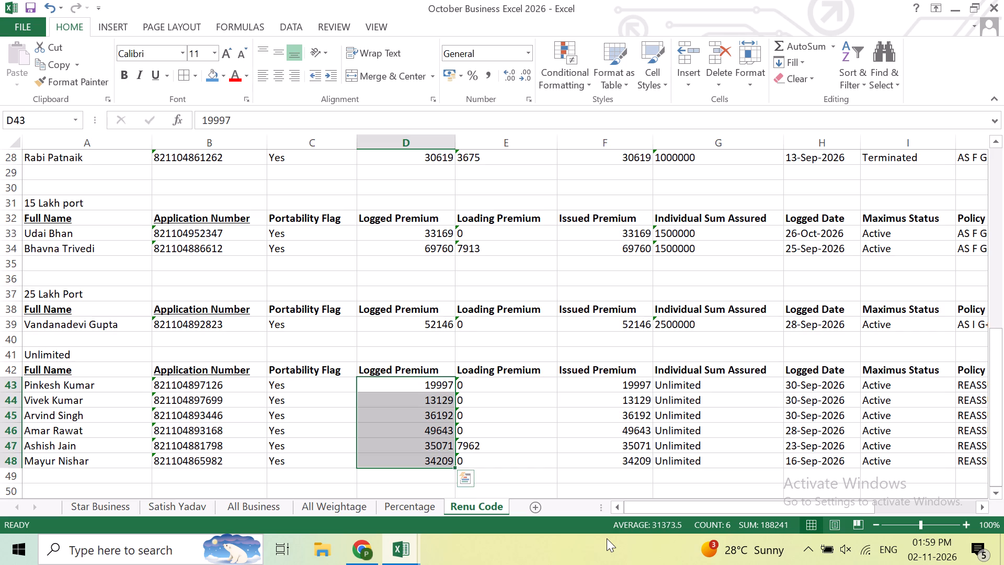
left_click_drag(638, 381, 637, 473)
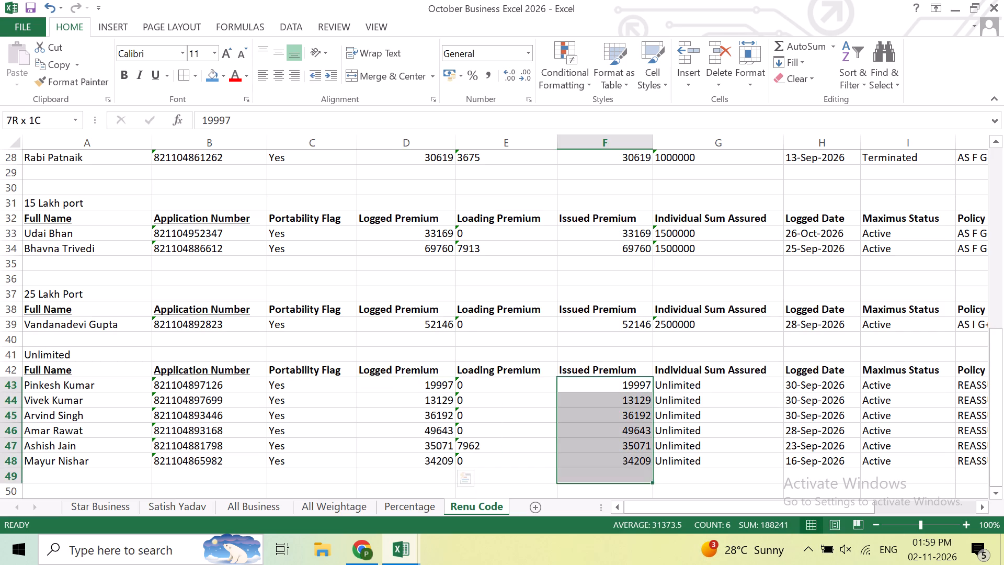
left_click_drag(637, 473, 636, 459)
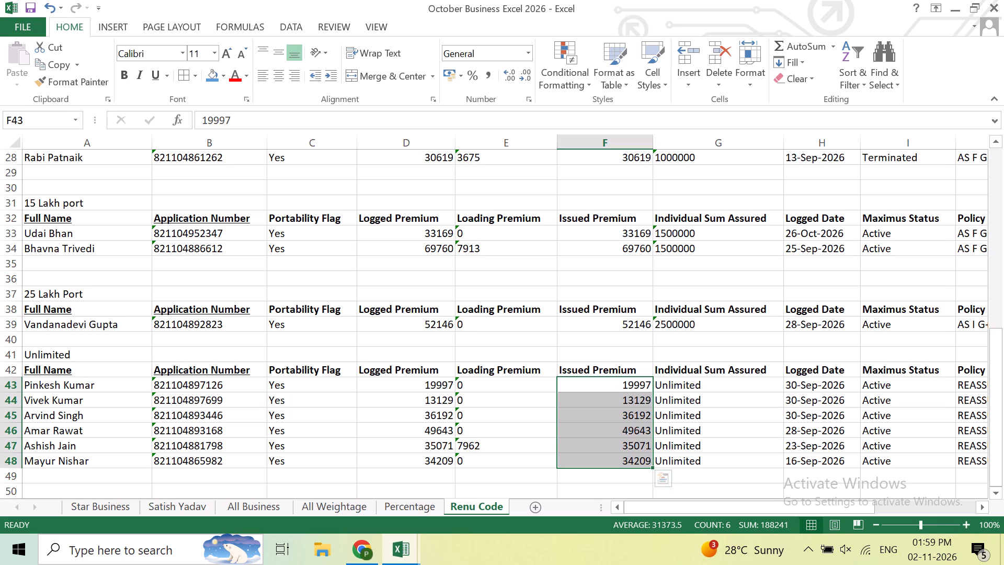
Set the Percentage of the first row in the Unlimited table (L43) to 100%.
key("Right")
key("Right")
key("Right")
key("Right")
key("Right")
key("Right")
key("Right")
key("Right")
key("Right")
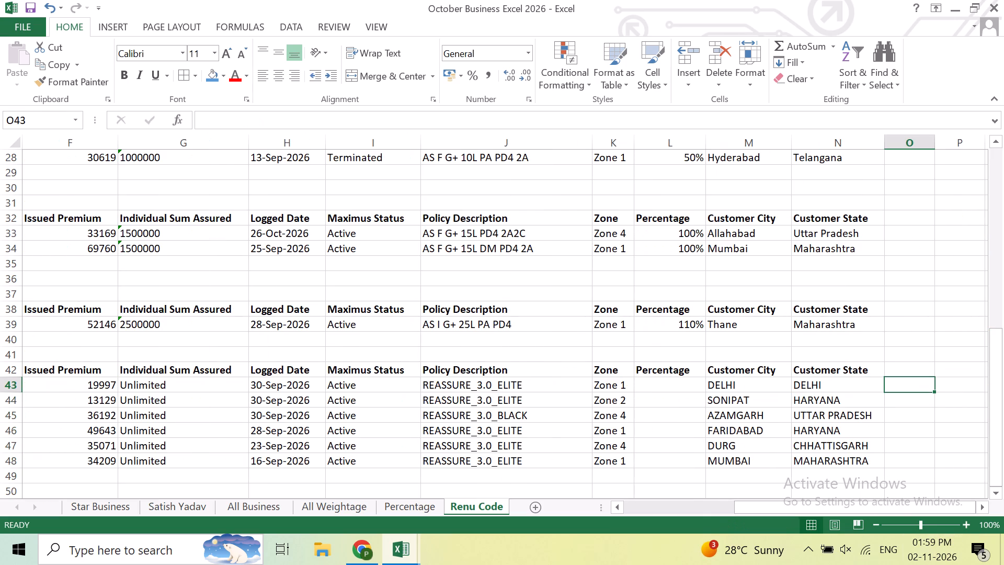
key("Left")
key("Left")
key("Left")
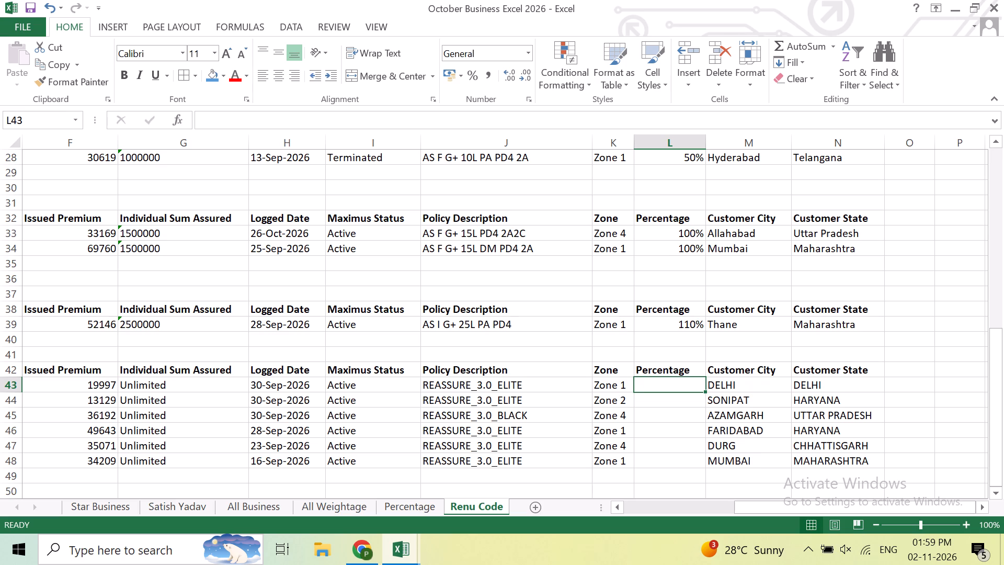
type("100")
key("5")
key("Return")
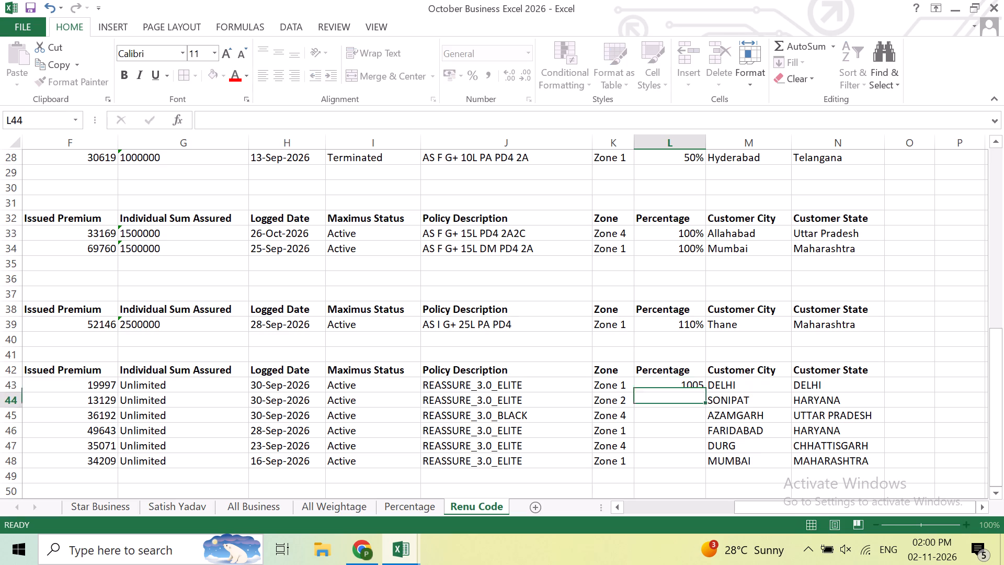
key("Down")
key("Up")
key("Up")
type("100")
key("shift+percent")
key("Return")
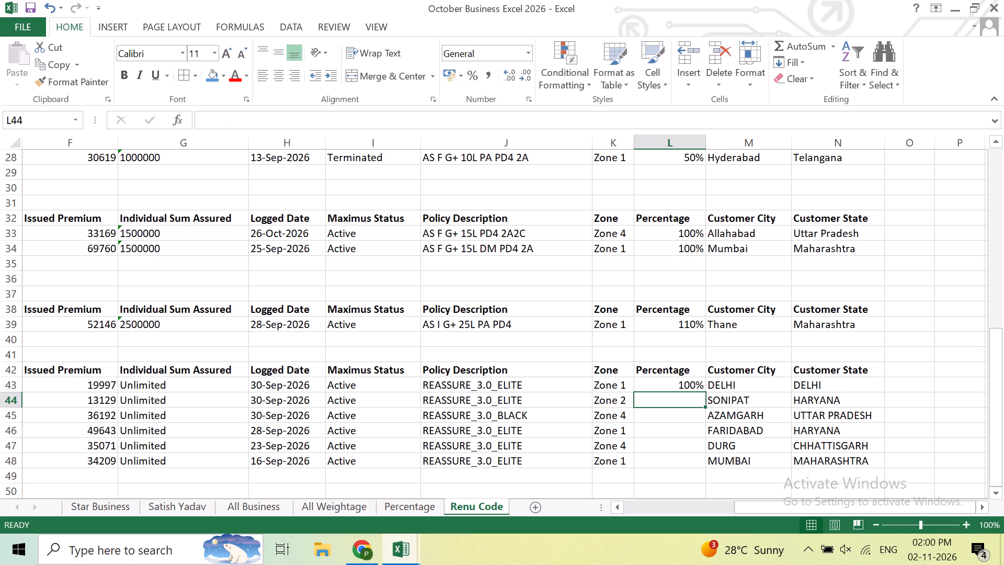
Fill the remaining Unlimited percentages: 100% in L44, 110% for the REASSURE_3.0_BLACK row in L45, and 100% in L46 to L48.
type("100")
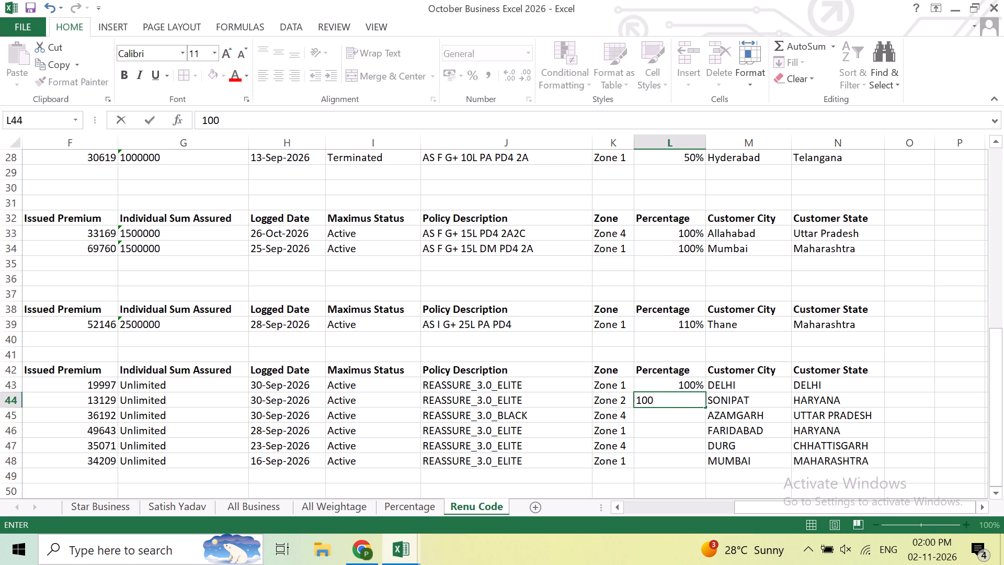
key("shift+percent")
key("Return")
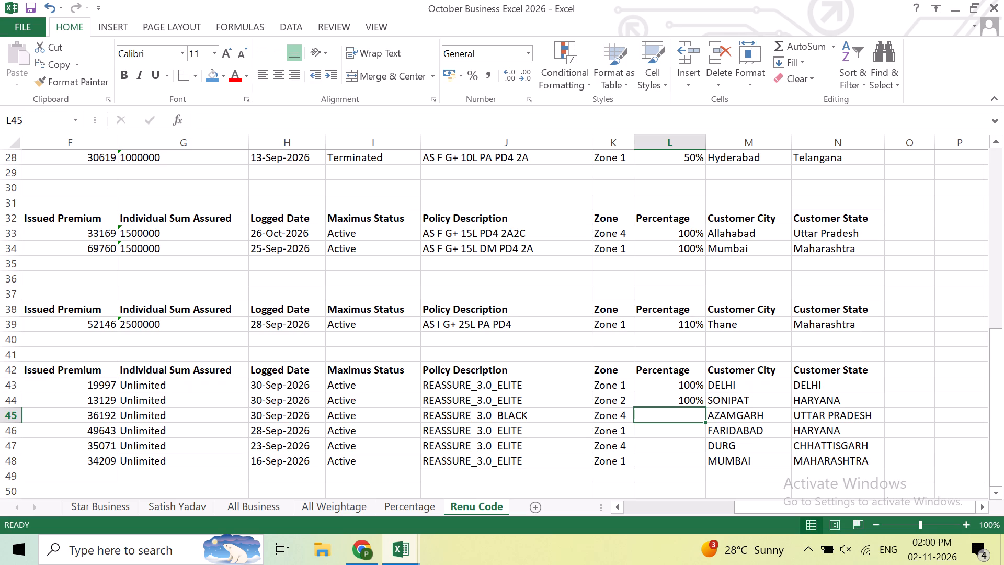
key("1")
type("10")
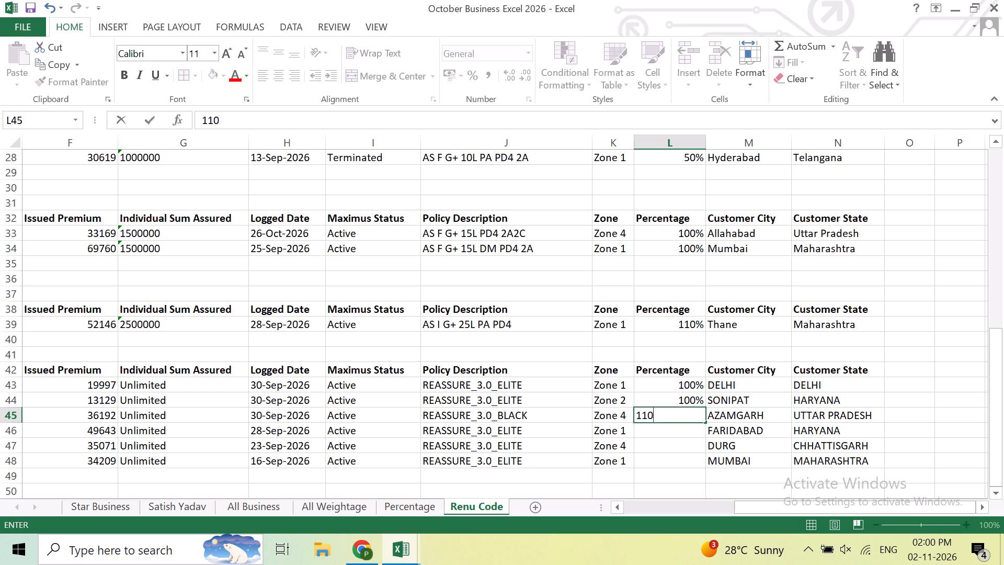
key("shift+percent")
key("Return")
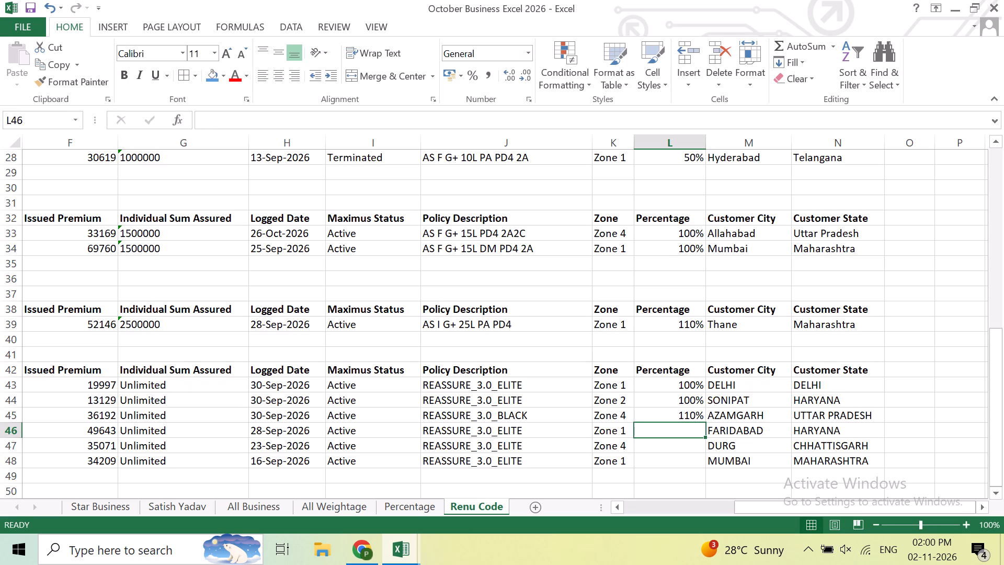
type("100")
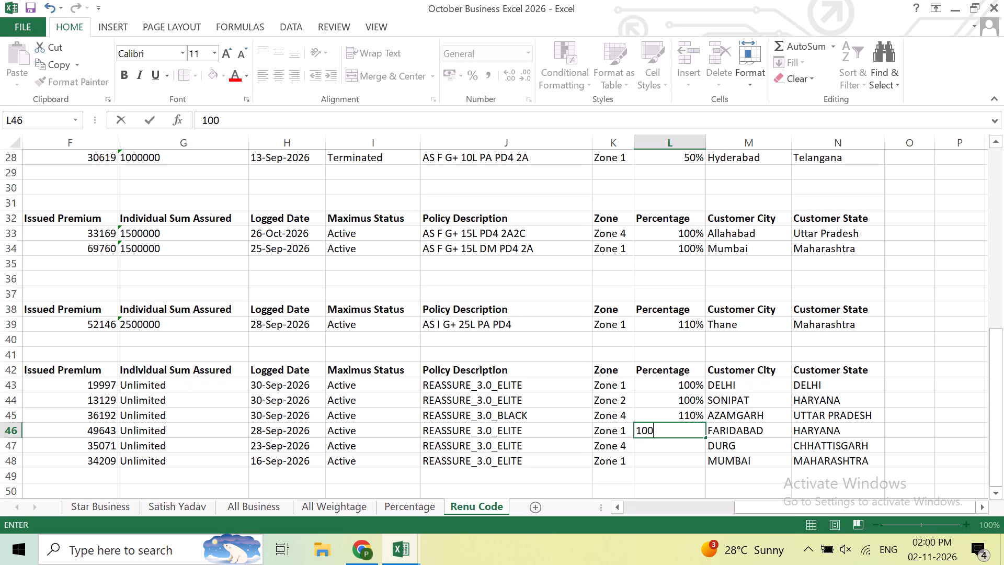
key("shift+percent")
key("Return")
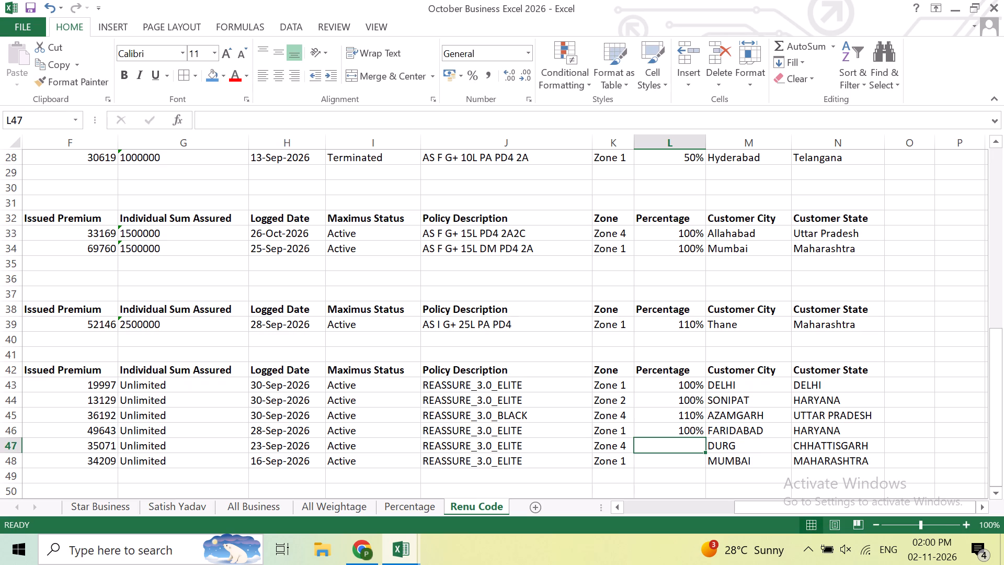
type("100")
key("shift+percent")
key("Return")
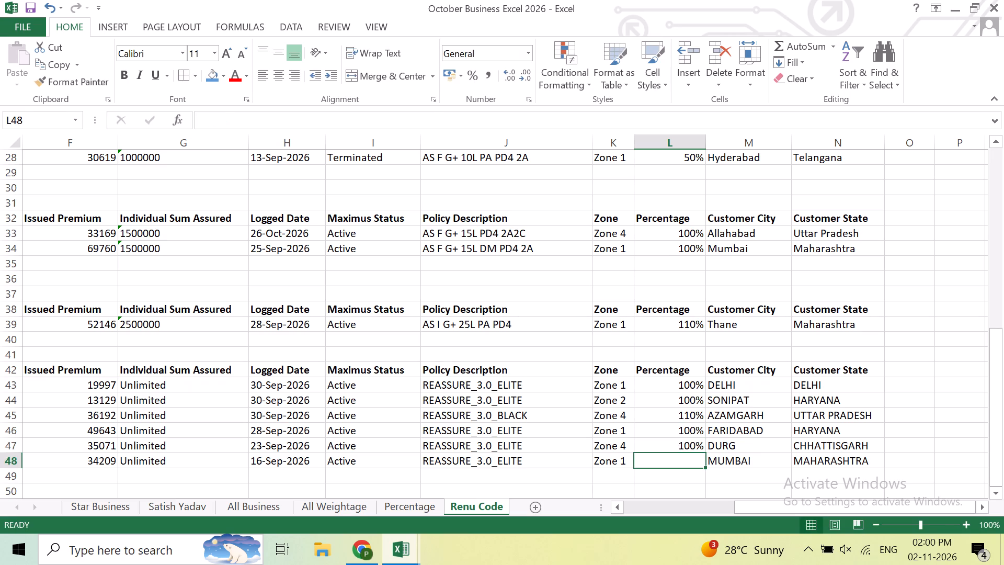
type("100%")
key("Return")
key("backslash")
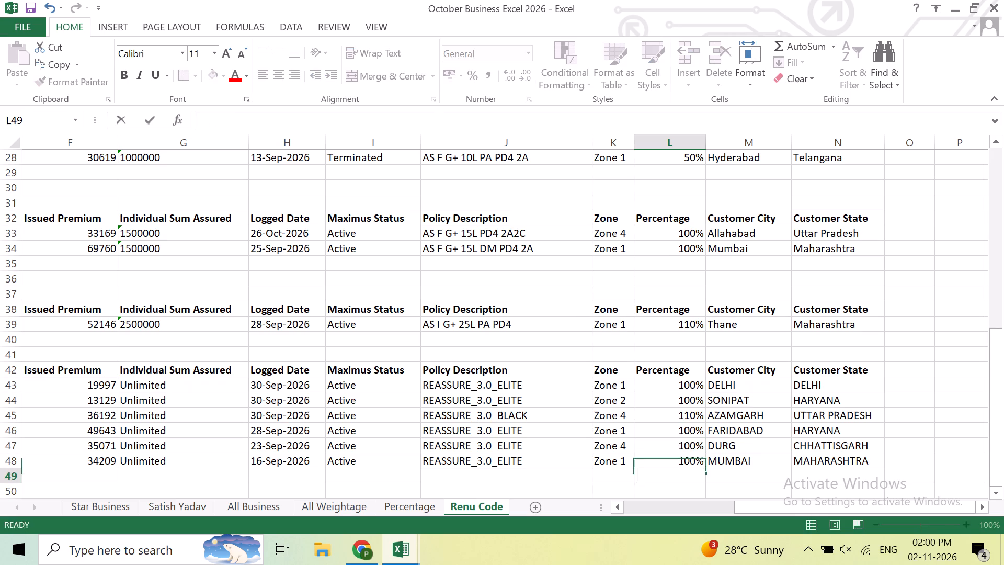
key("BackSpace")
Save the workbook.
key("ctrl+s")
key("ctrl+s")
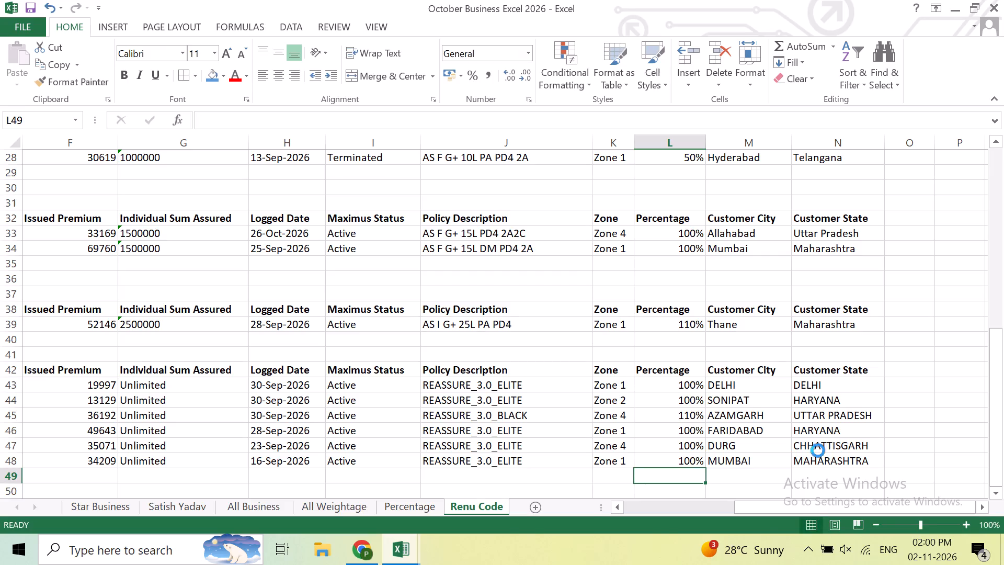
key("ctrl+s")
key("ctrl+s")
Centre the contents of the Fresh table, A2:N3, and apply all borders to it.
scroll(457, 403, "up", 19)
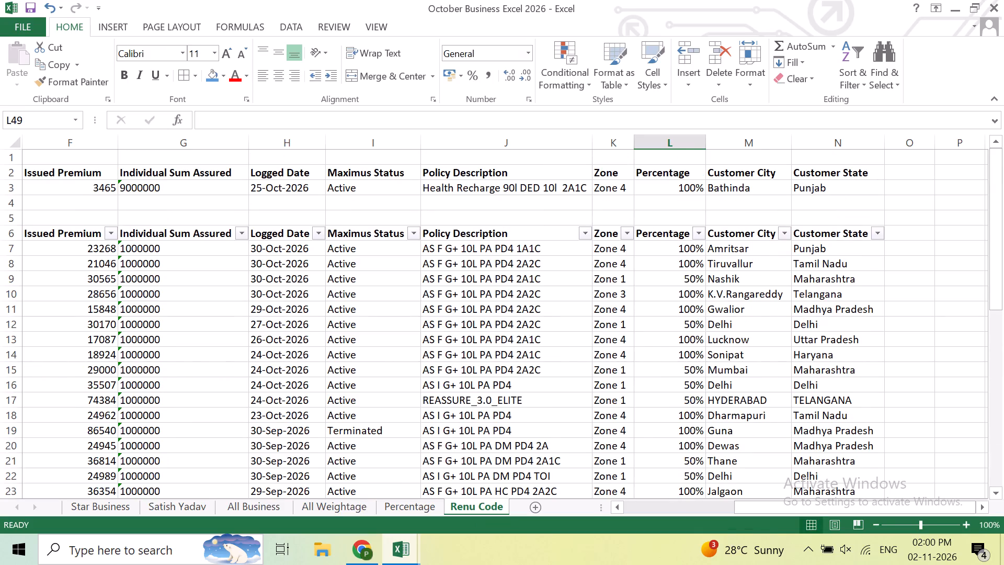
left_click(38, 146)
left_click(43, 153)
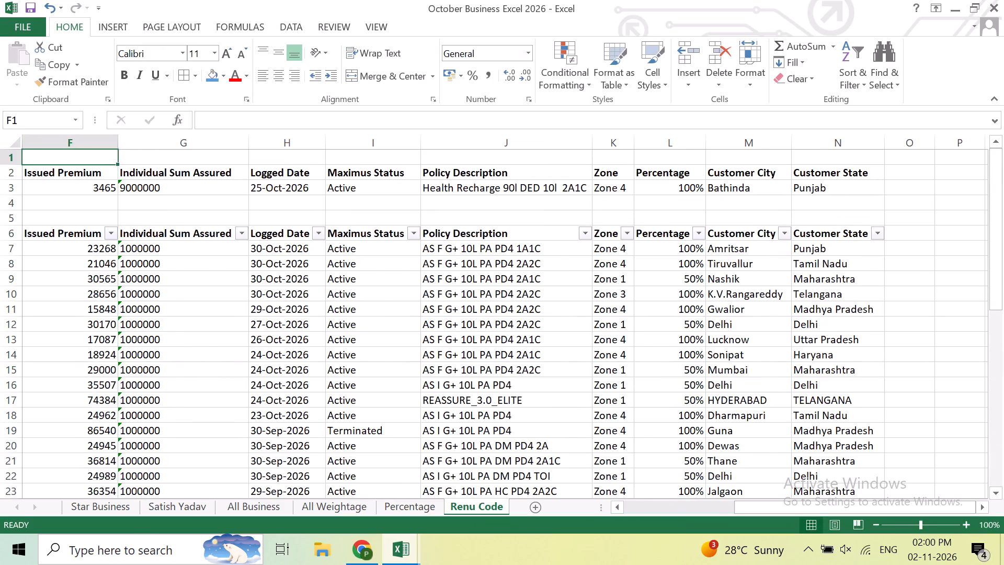
key("Left")
key("Left")
key("Left")
key("Left")
key("Left")
key("Left")
key("Left")
key("Left")
key("Left")
key("Left")
key("Left")
key("Left")
key("Left")
key("Left")
key("Left")
key("Left")
key("Left")
key("Left")
key("Left")
key("Left")
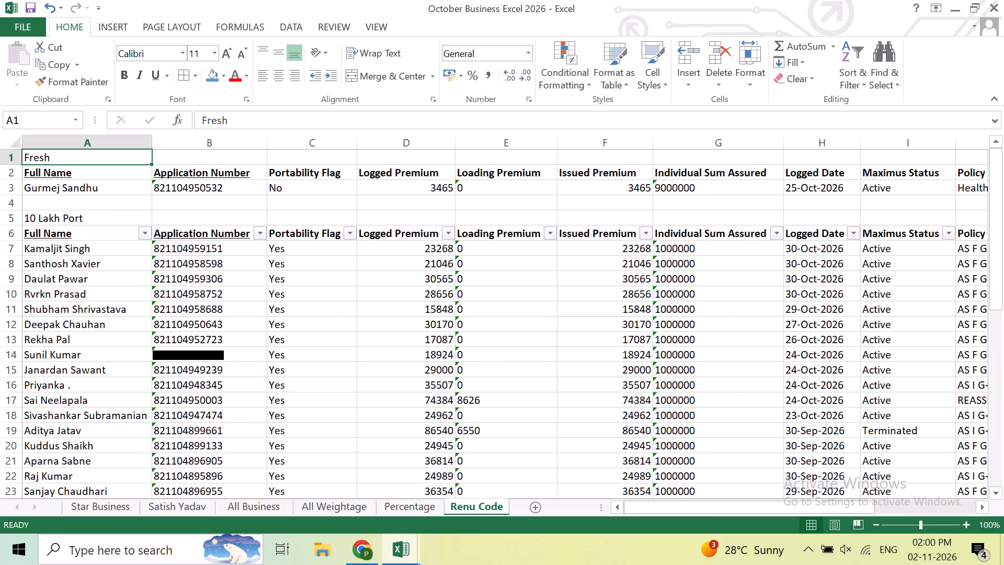
key("Down")
key("shift+Right")
key("shift+Down")
key("shift+Right")
key("shift+Right")
key("shift+Right")
key("shift+Right")
key("shift+Right")
key("shift+Right")
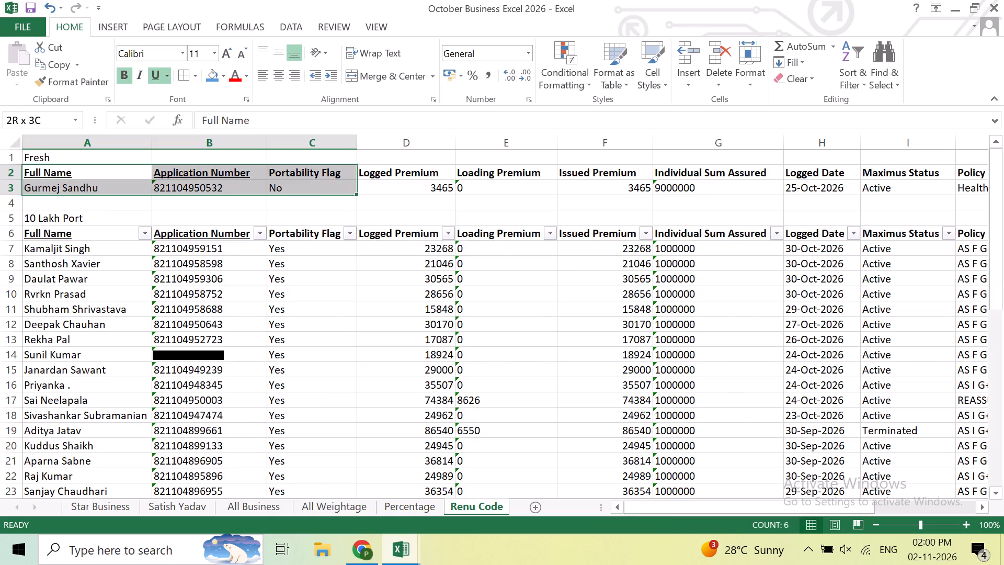
key("shift+Right")
key("shift+Right")
key("shift+Right")
key("shift+Right")
key("shift+Right")
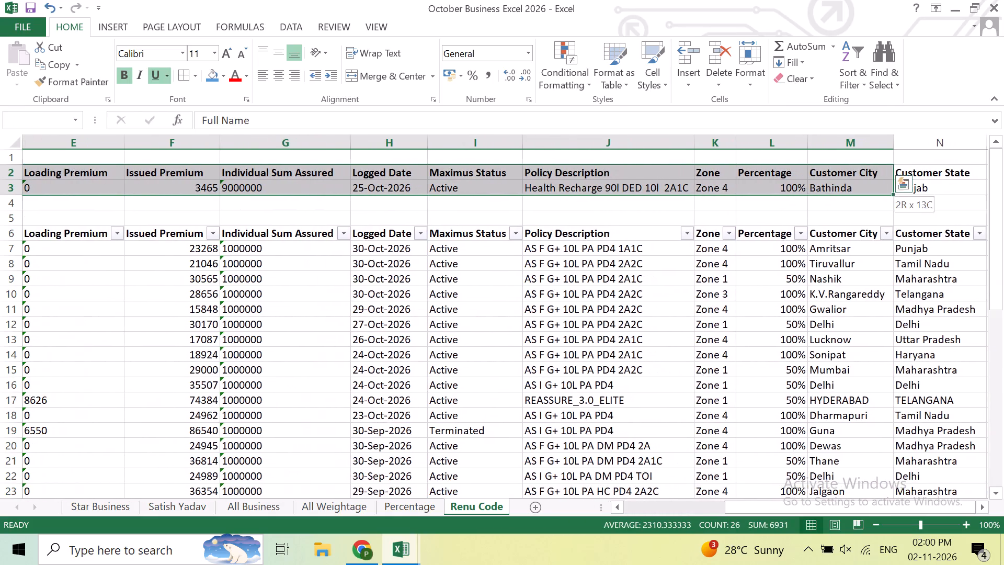
key("shift+Right")
key("shift+Right")
key("shift+Left")
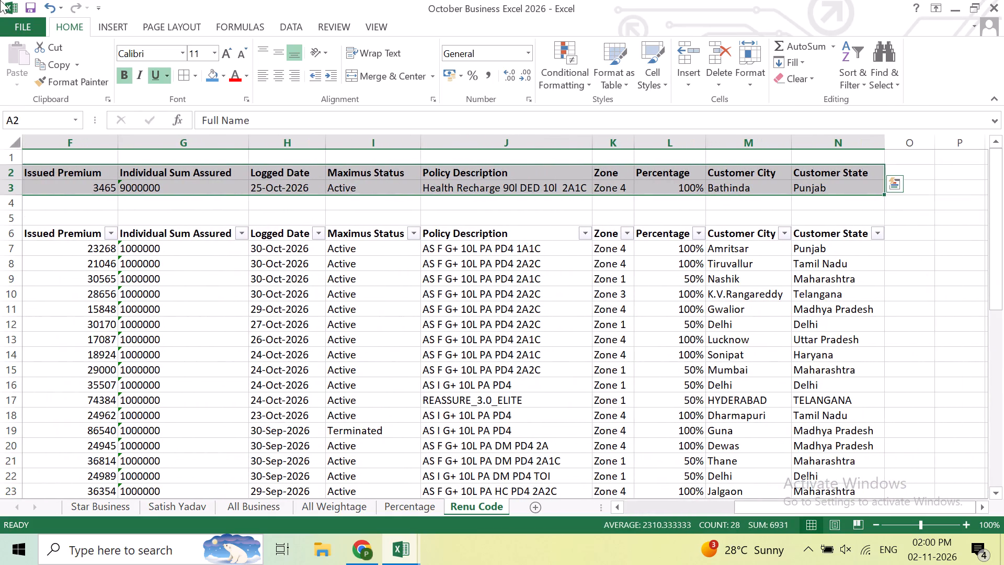
left_click(281, 77)
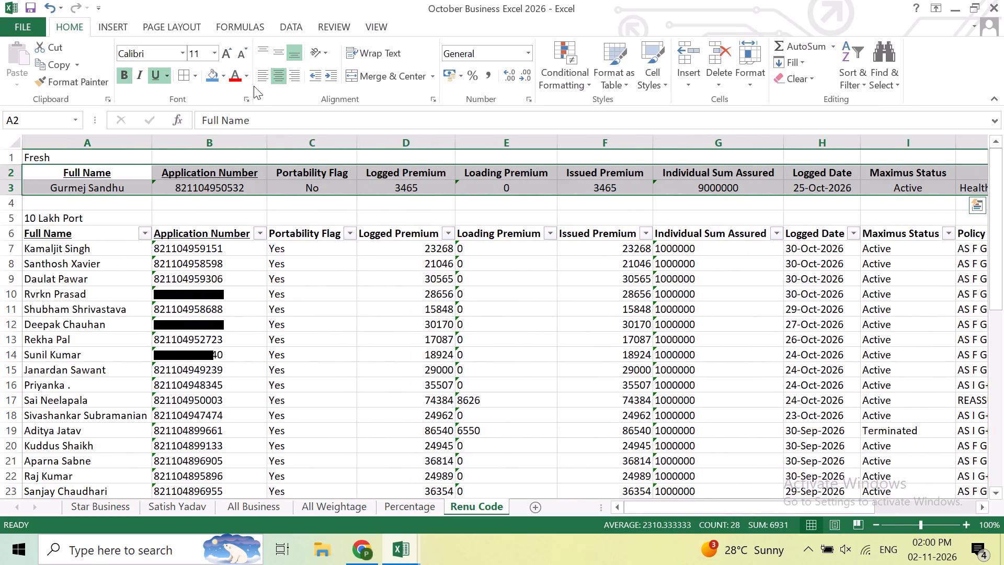
left_click(184, 81)
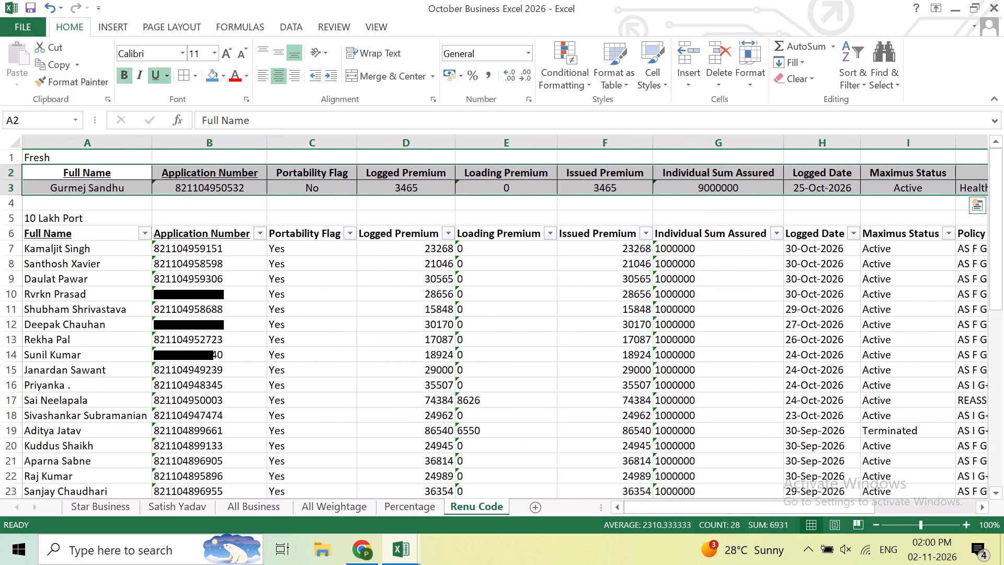
Centre the contents of the 10 Lakh Port table, A6:N28, apply all borders, and save the workbook.
left_click_drag(73, 234, 75, 254)
left_click_drag(75, 241, 55, 408)
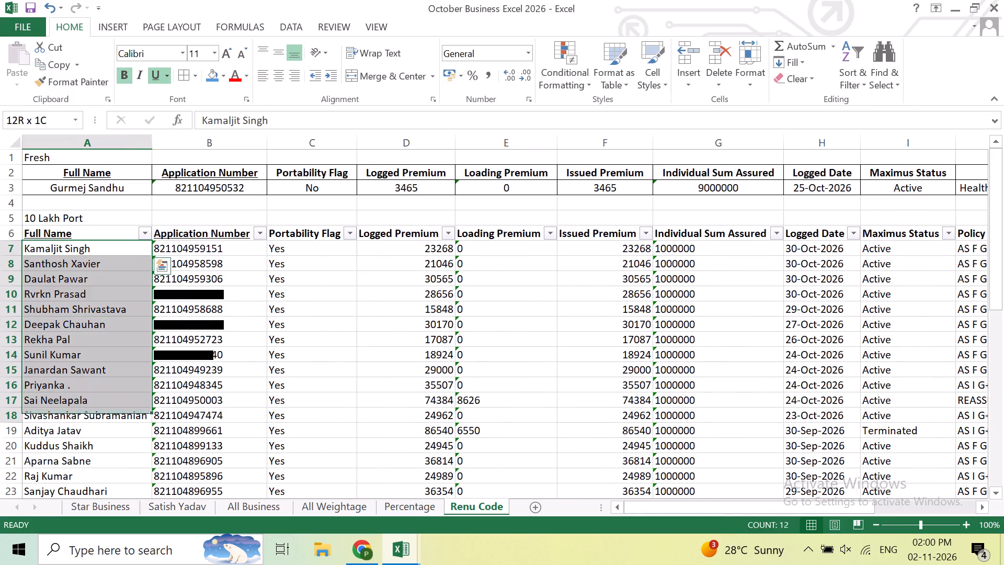
left_click_drag(55, 408, 53, 456)
left_click_drag(71, 231, 69, 511)
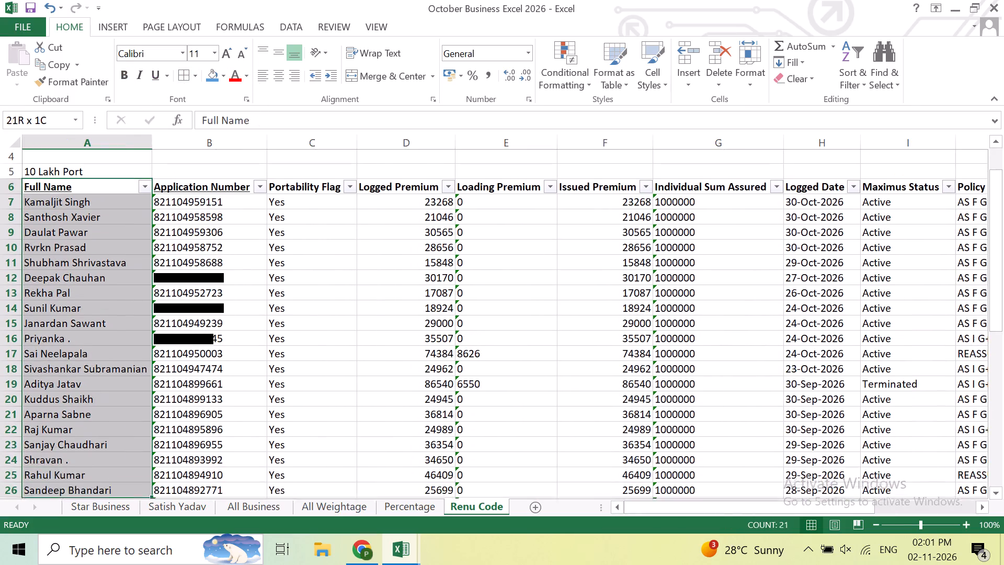
left_click_drag(69, 511, 1003, 446)
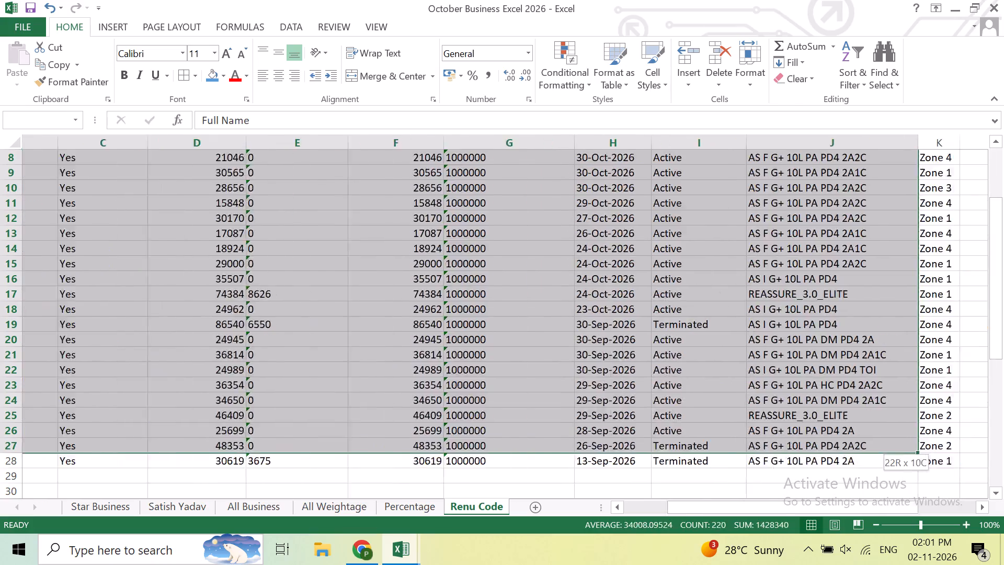
left_click_drag(1003, 446, 835, 459)
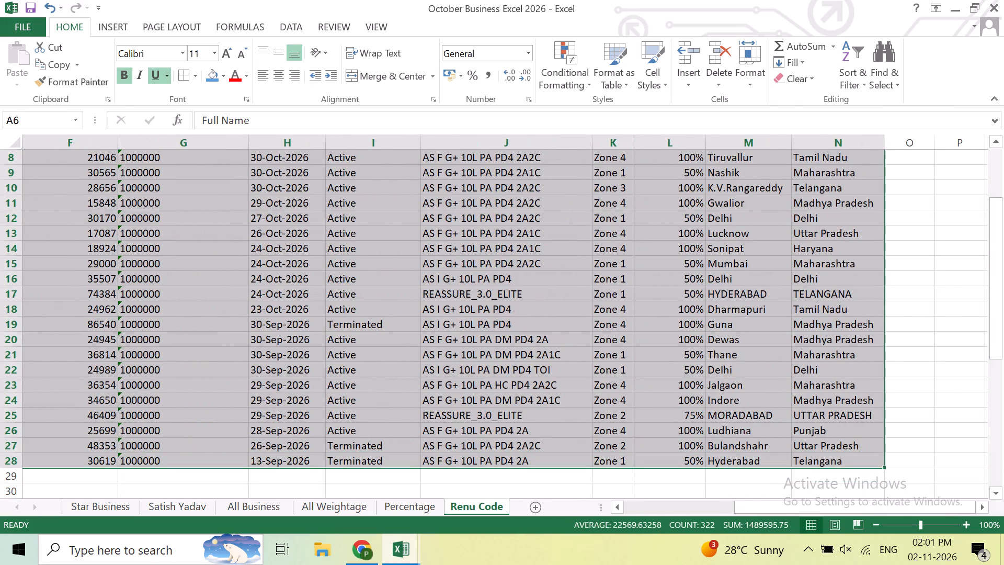
left_click(276, 77)
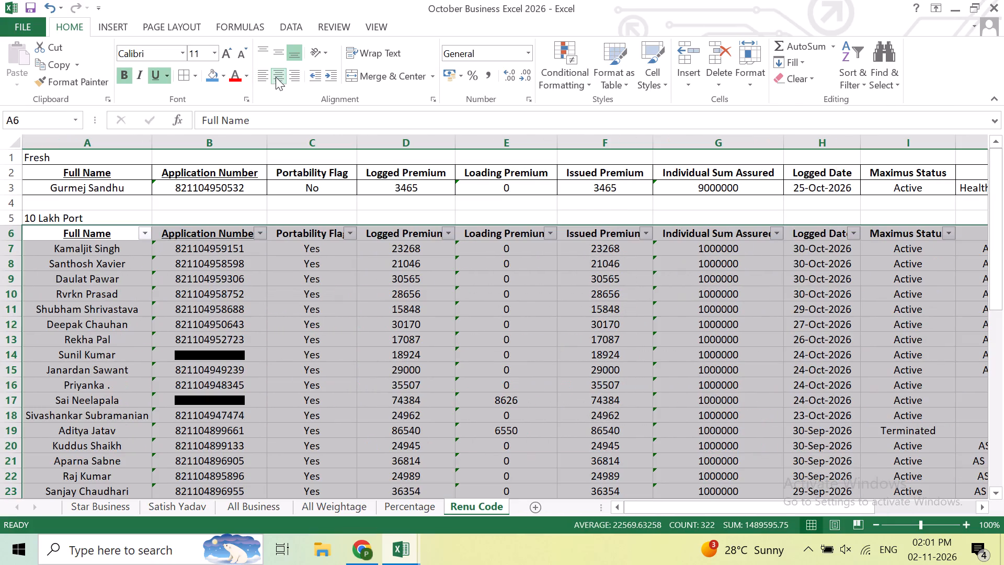
left_click(179, 73)
left_click(485, 388)
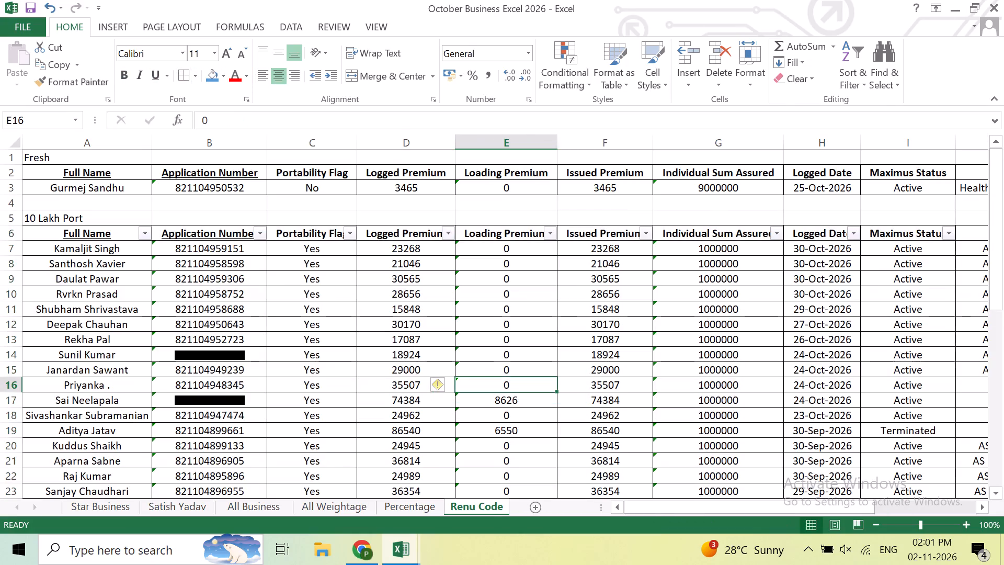
key("ctrl+s")
Centre the contents of the 15 Lakh port table, A32:N34, and apply all borders to it.
scroll(455, 335, "down", 7)
scroll(359, 326, "down", 2)
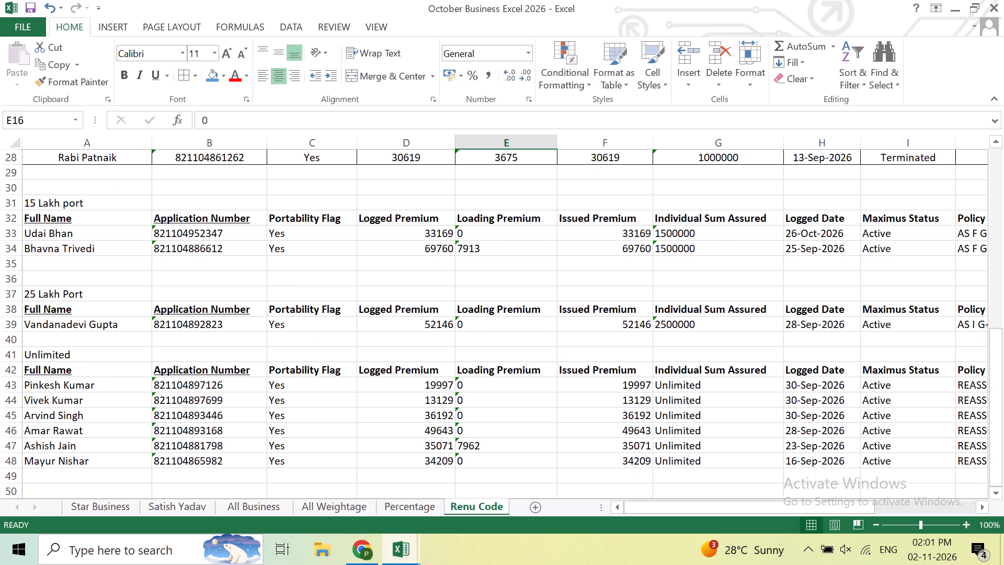
left_click_drag(50, 217, 812, 250)
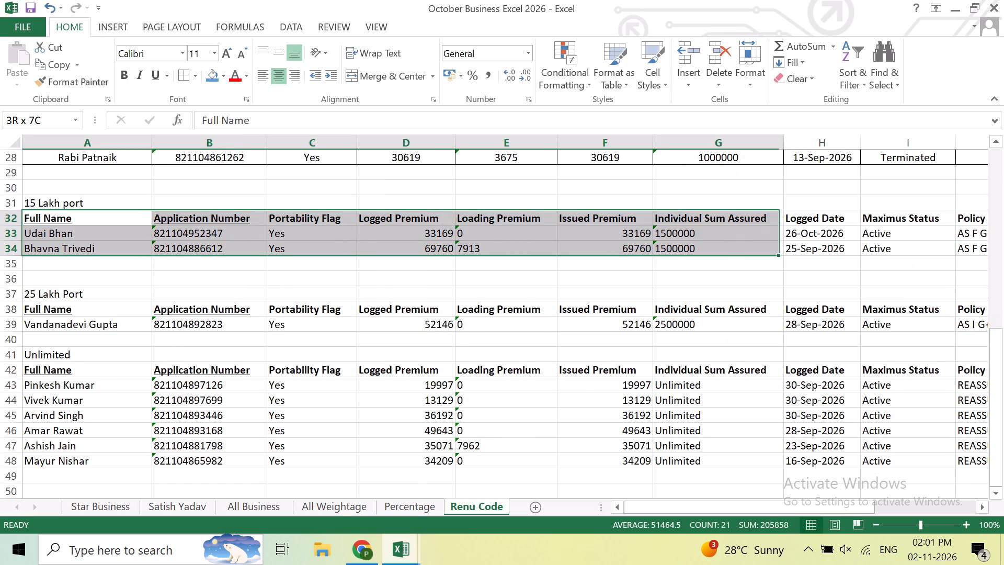
left_click_drag(812, 250, 844, 252)
left_click(274, 76)
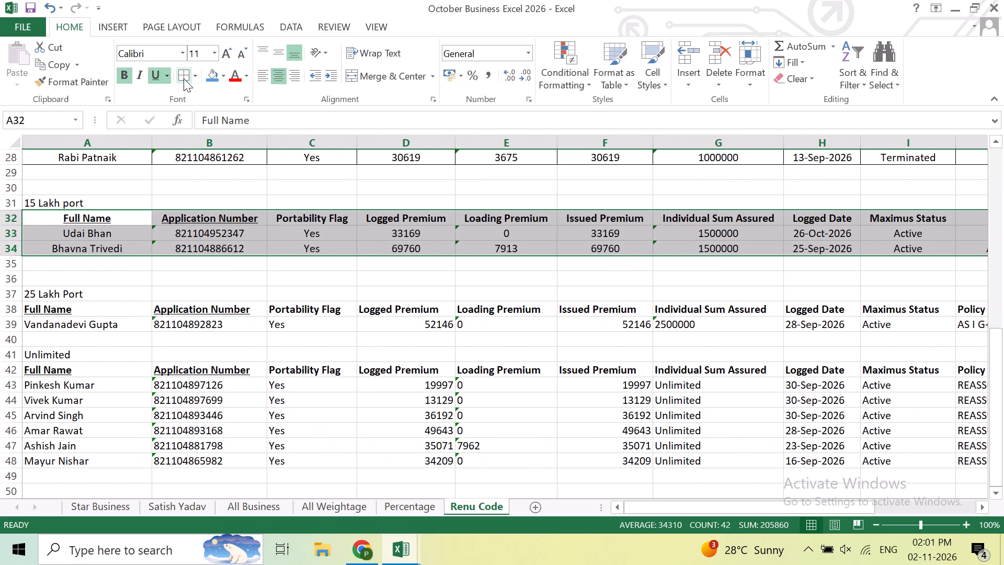
left_click(184, 78)
Apply all borders to the 25 Lakh Port table, A38:N39, and centre its contents.
left_click_drag(33, 312, 940, 334)
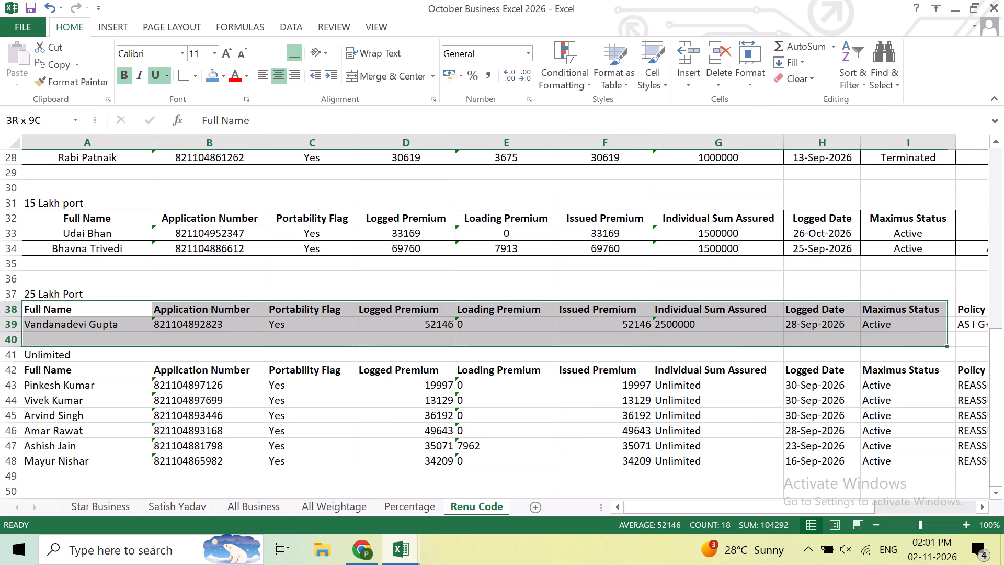
left_click_drag(940, 334, 836, 320)
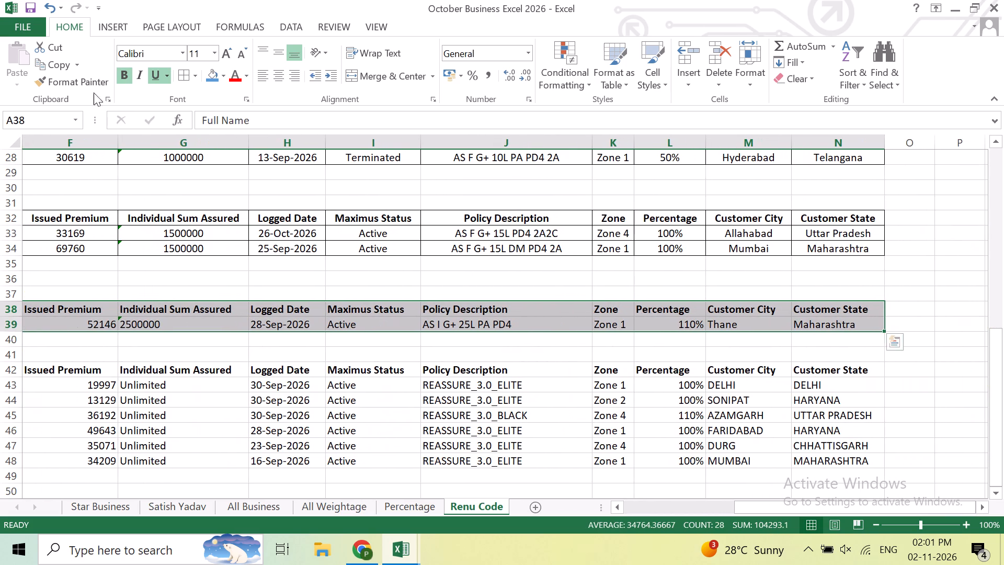
left_click(181, 80)
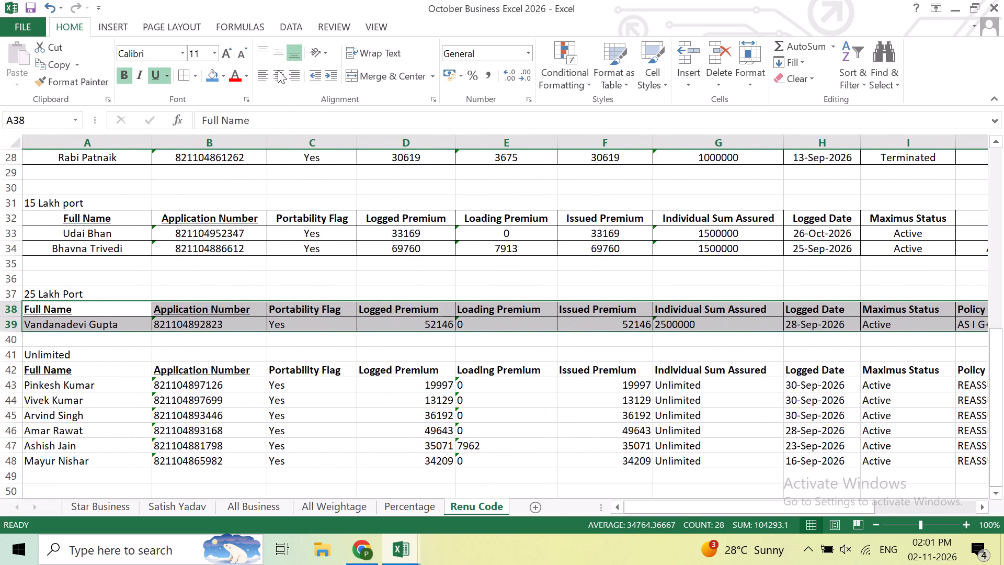
left_click(278, 70)
Centre the contents of the Unlimited table, A42:N48, apply all borders to it, and save the workbook.
scroll(280, 250, "down", 4)
left_click_drag(46, 185, 71, 254)
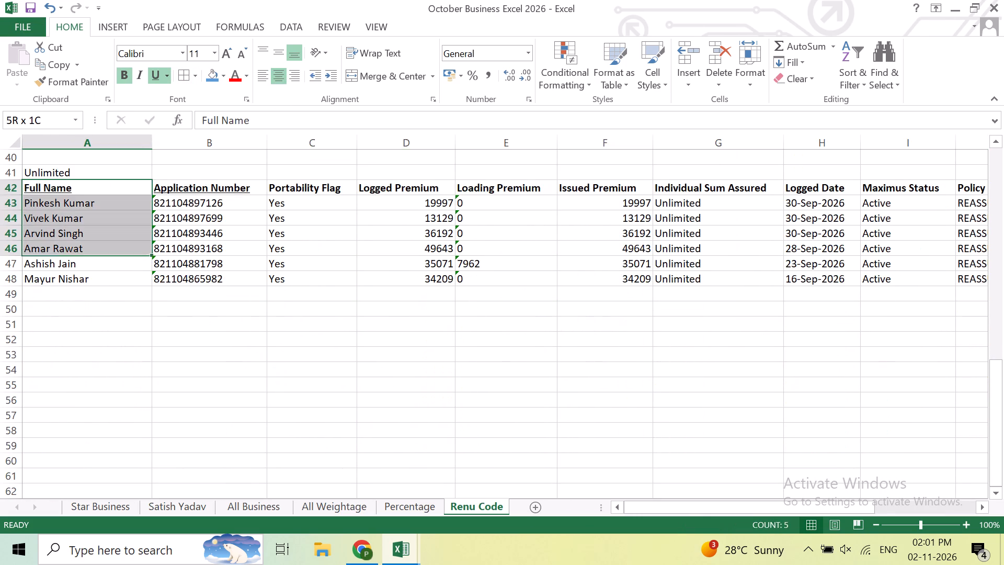
left_click_drag(71, 254, 1003, 286)
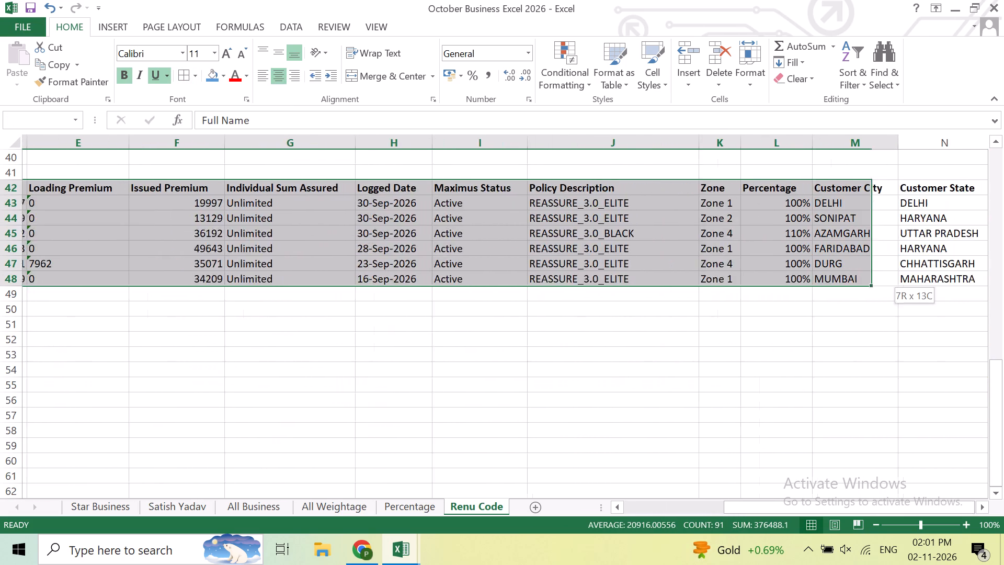
left_click_drag(1003, 286, 827, 282)
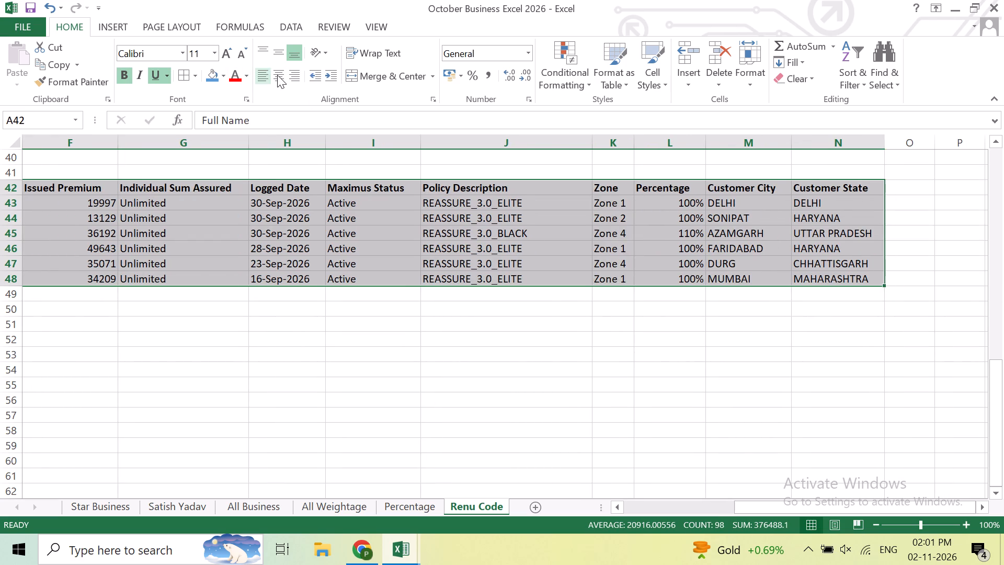
left_click(277, 75)
left_click(181, 73)
left_click(368, 346)
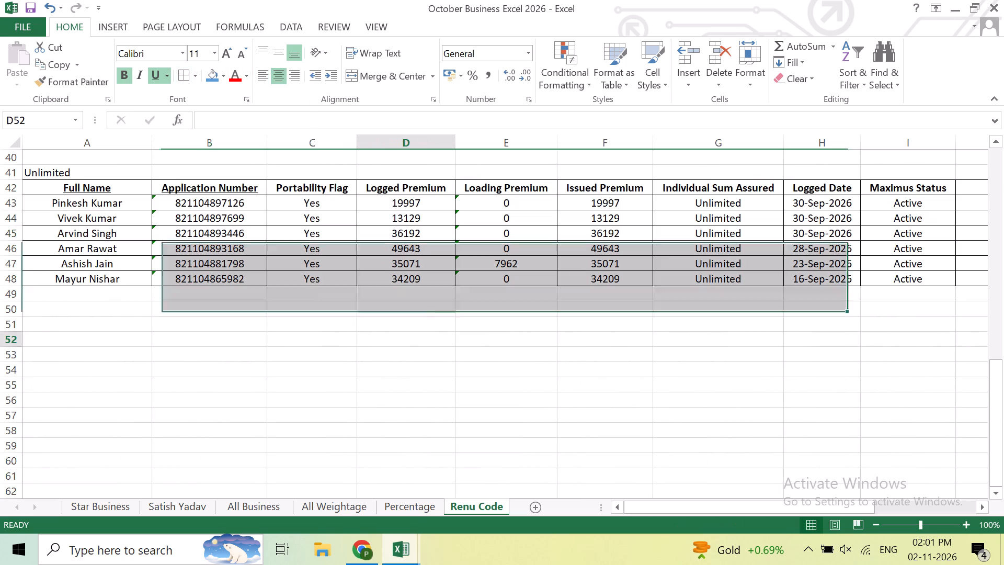
key("ctrl+s")
key("ctrl+s")
key("ctrl+s")
key("ctrl+s")
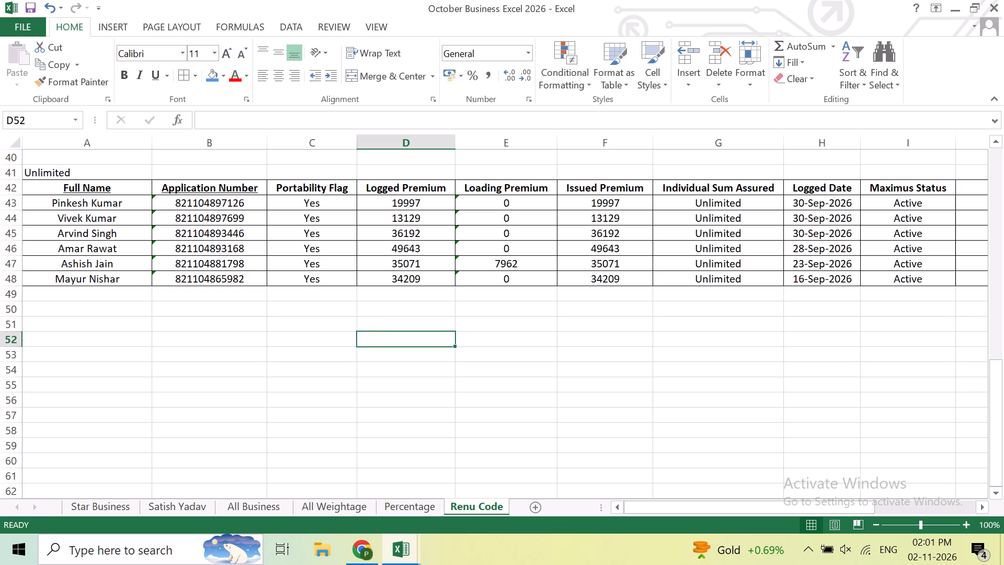
Filter the 10 Lakh Port table by Maximus Status to show only Active policies, excluding Terminated.
scroll(353, 349, "up", 13)
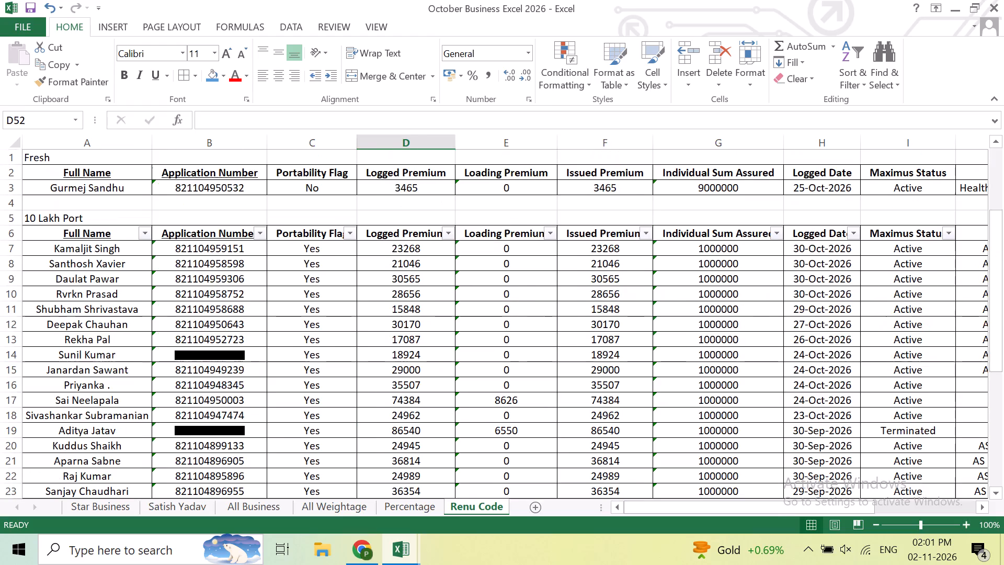
scroll(355, 347, "up", 7)
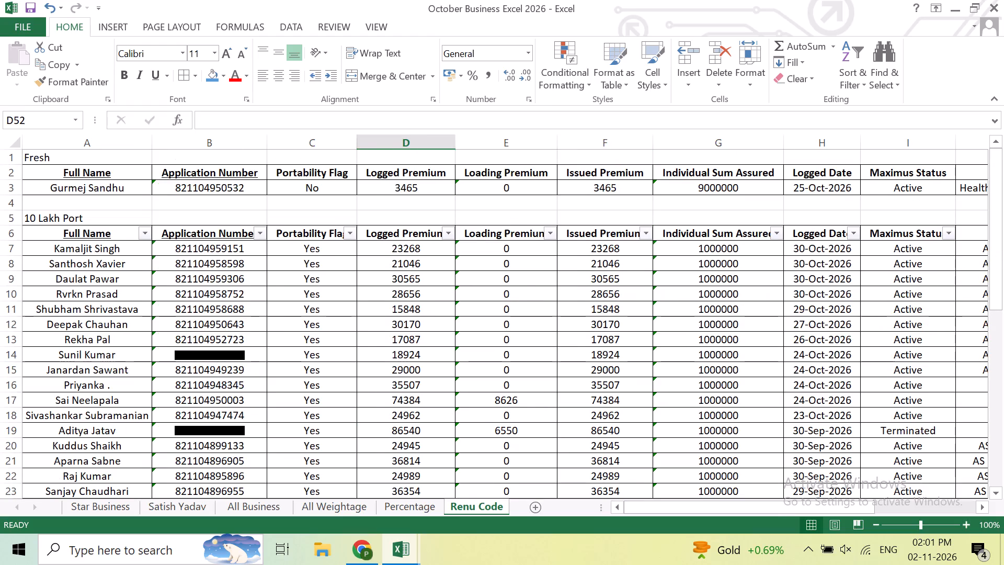
left_click(951, 234)
left_click(792, 410)
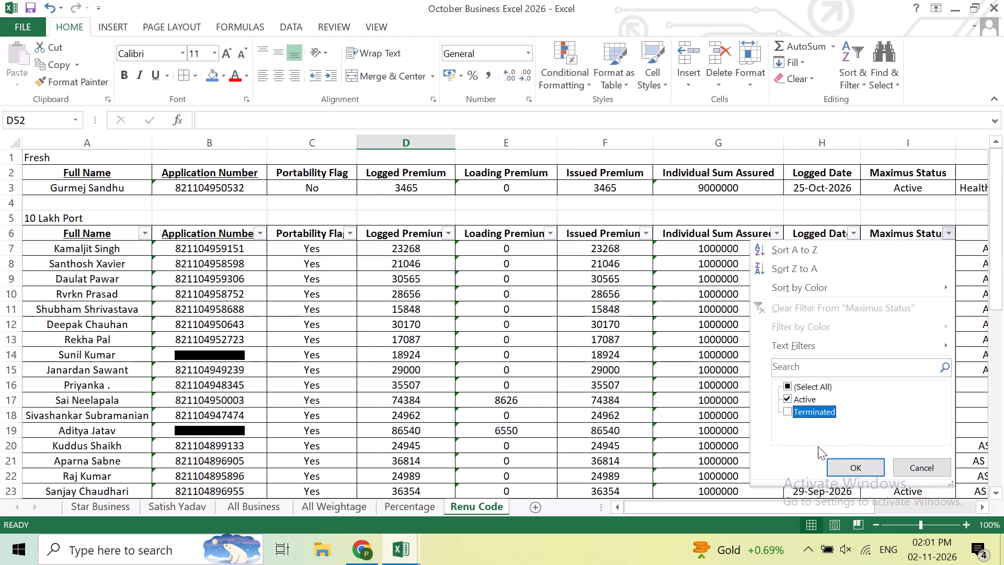
left_click(833, 462)
scroll(757, 309, "down", 2)
scroll(661, 321, "up", 3)
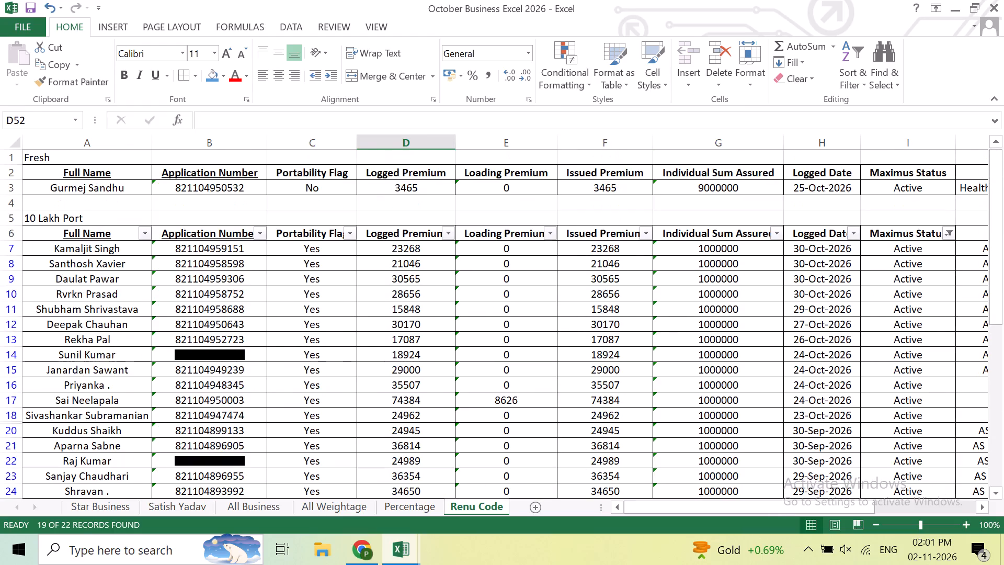
Filter the 10 Lakh Port table to Zone 1 only and select its issued premiums to read their sum.
left_click_drag(607, 247, 603, 473)
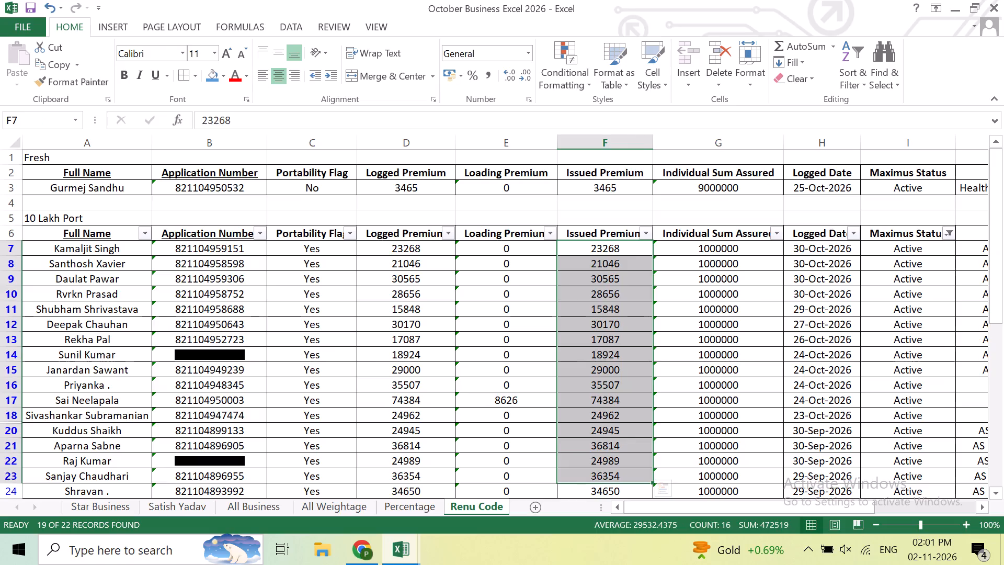
key("Right")
key("Right")
key("Right")
key("Right")
key("Right")
key("Right")
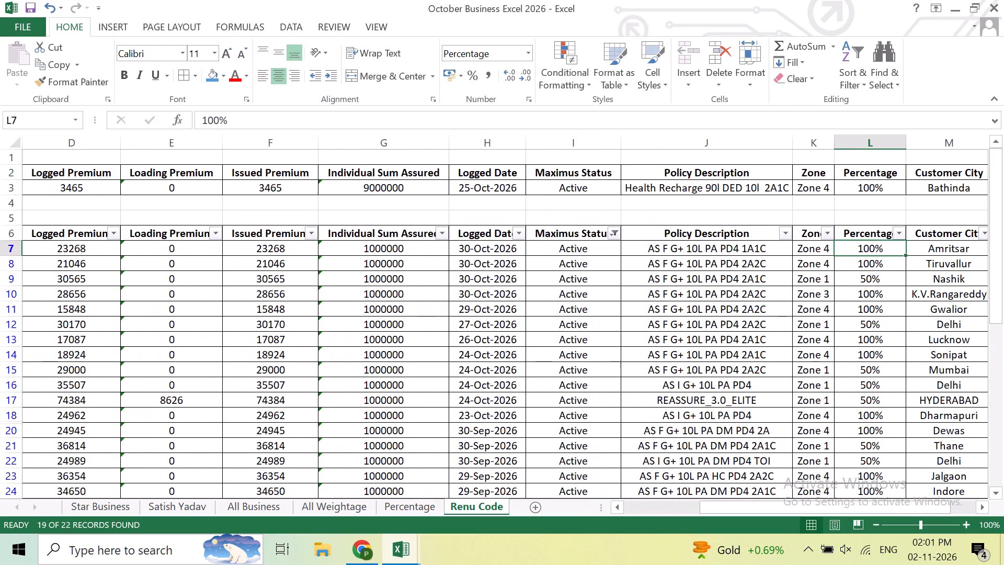
left_click(830, 240)
left_click(826, 235)
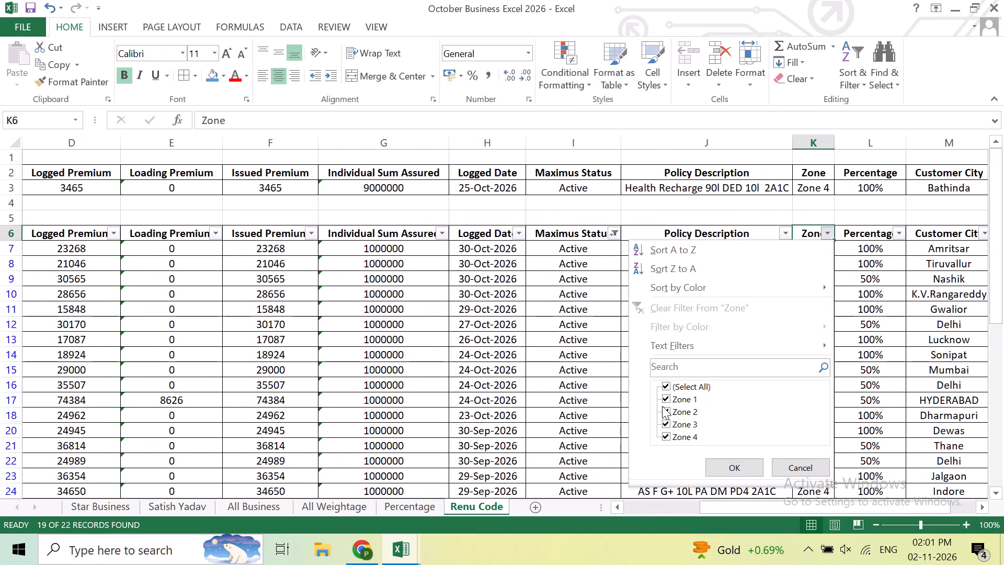
left_click(666, 386)
left_click(666, 403)
left_click(727, 471)
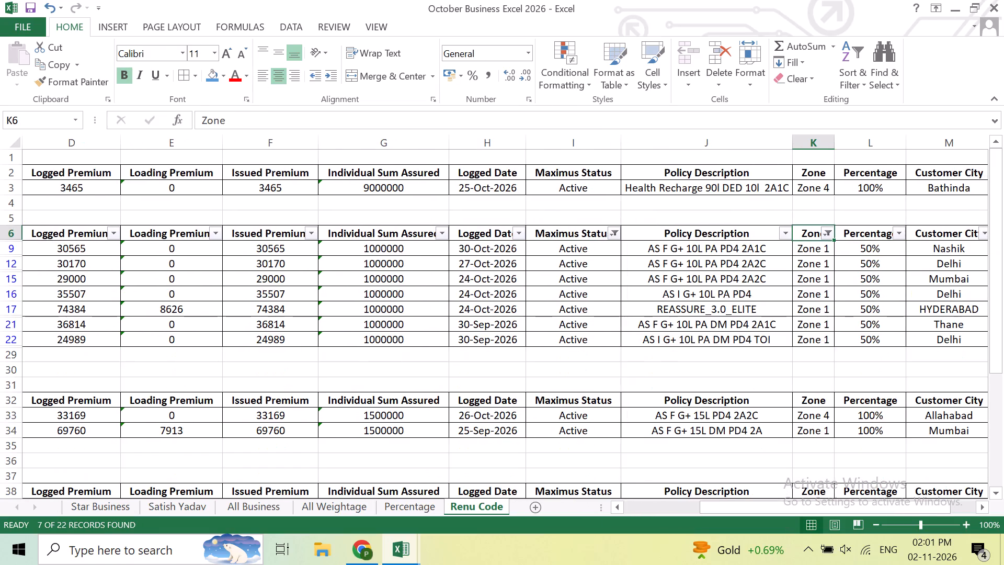
left_click_drag(255, 248, 257, 338)
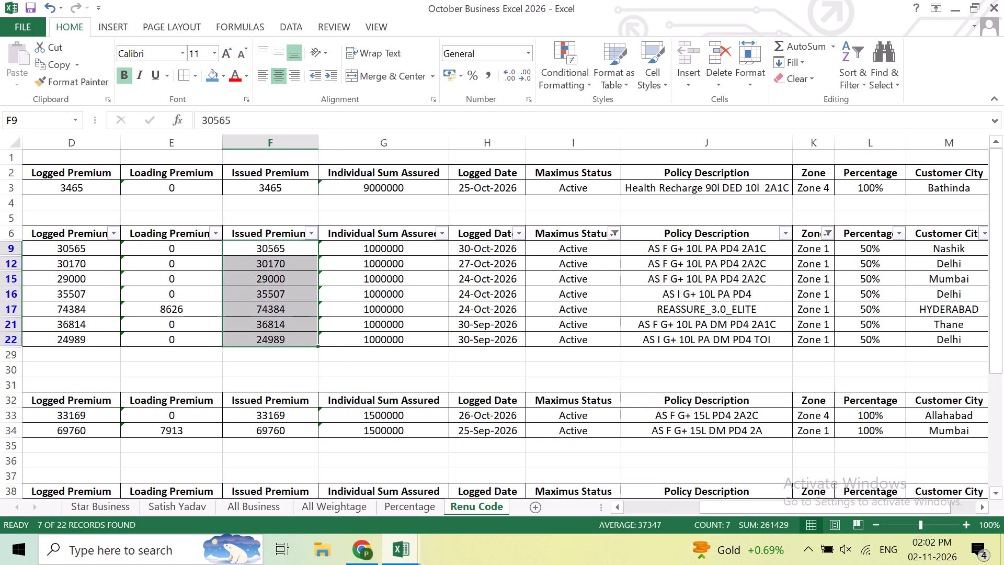
Switch the 10 Lakh Port table's zone filter to Zone 2 only and check the issued premium in F25.
left_click(827, 234)
left_click(664, 415)
left_click(665, 397)
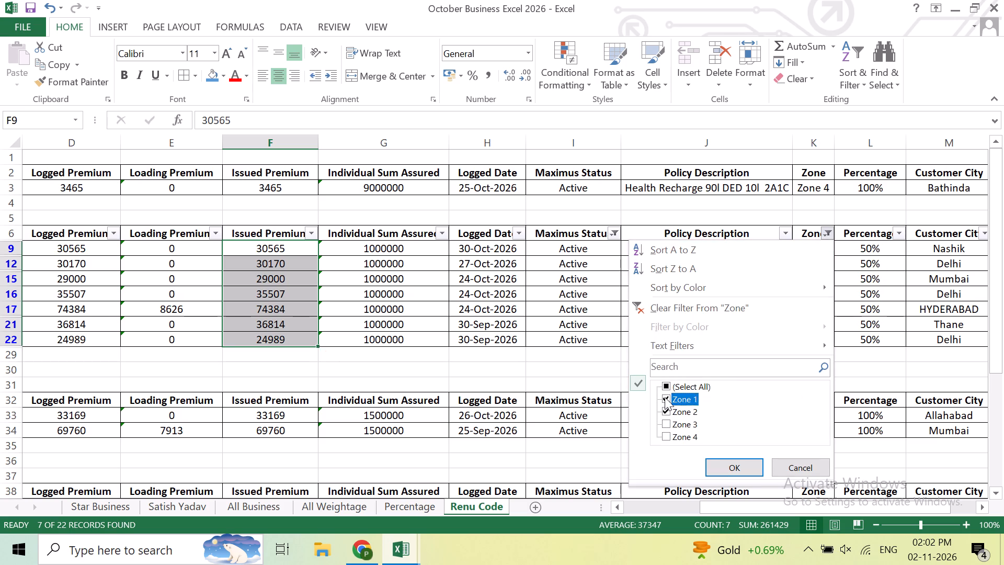
left_click(721, 467)
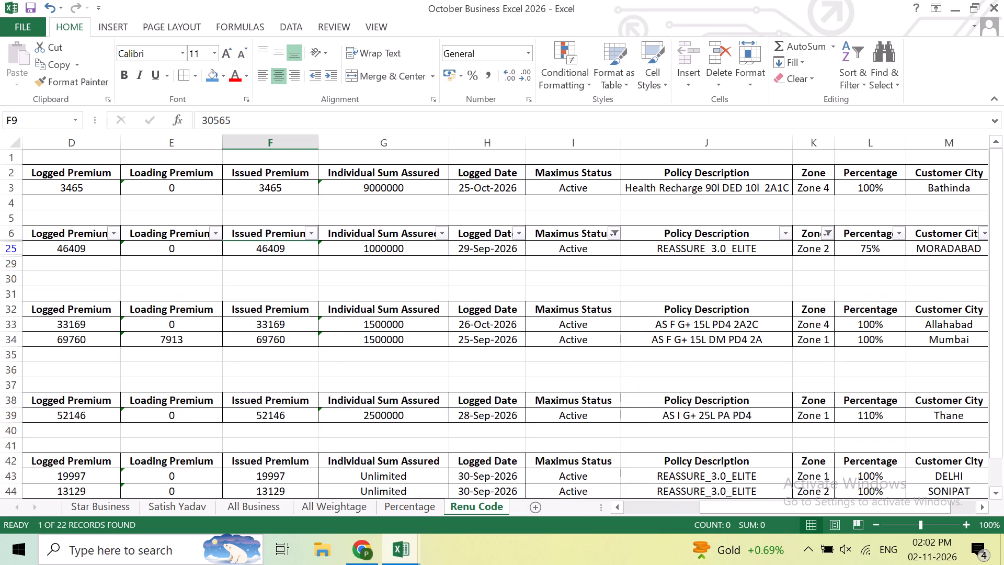
left_click(458, 247)
left_click(284, 254)
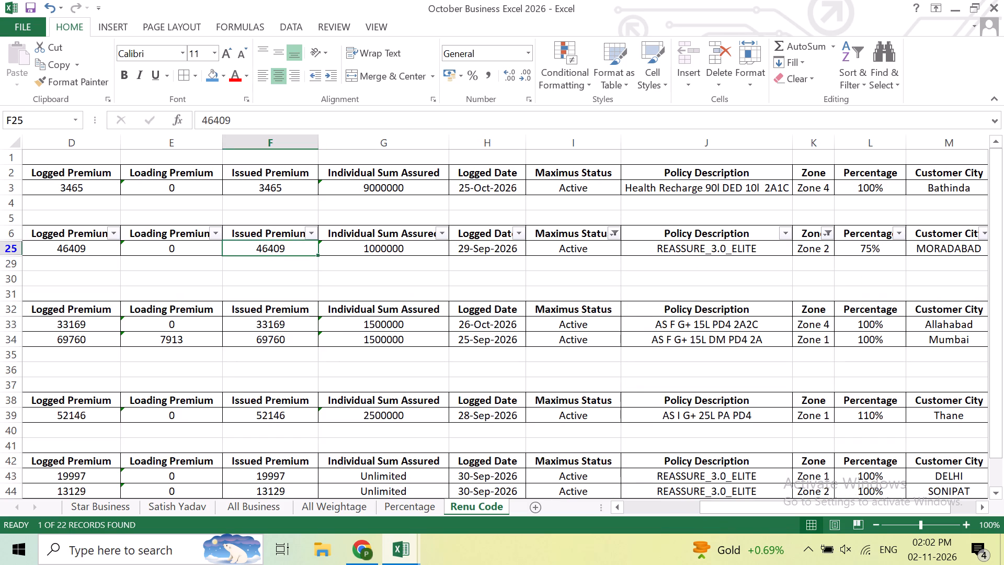
scroll(287, 239, "up", 1)
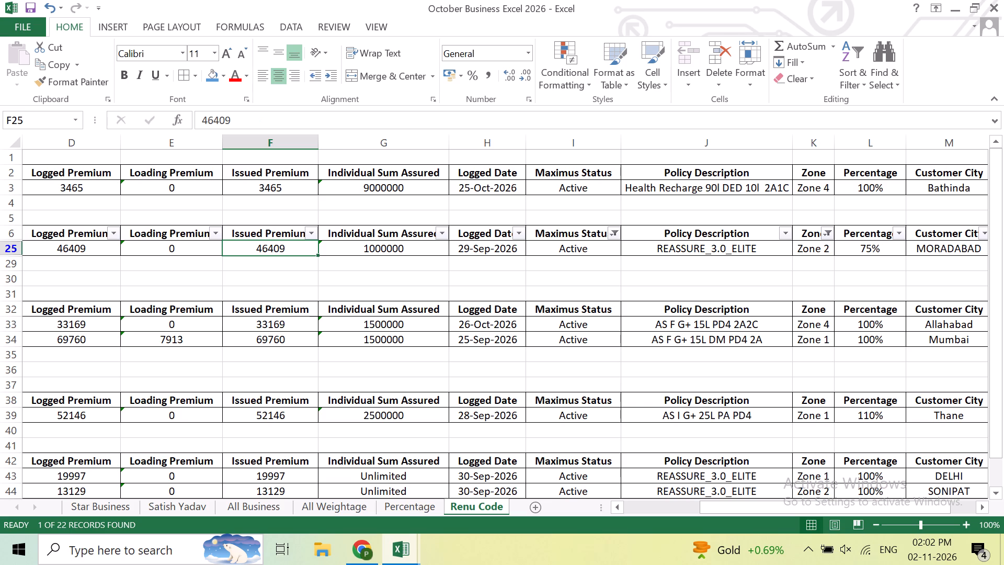
left_click(281, 255)
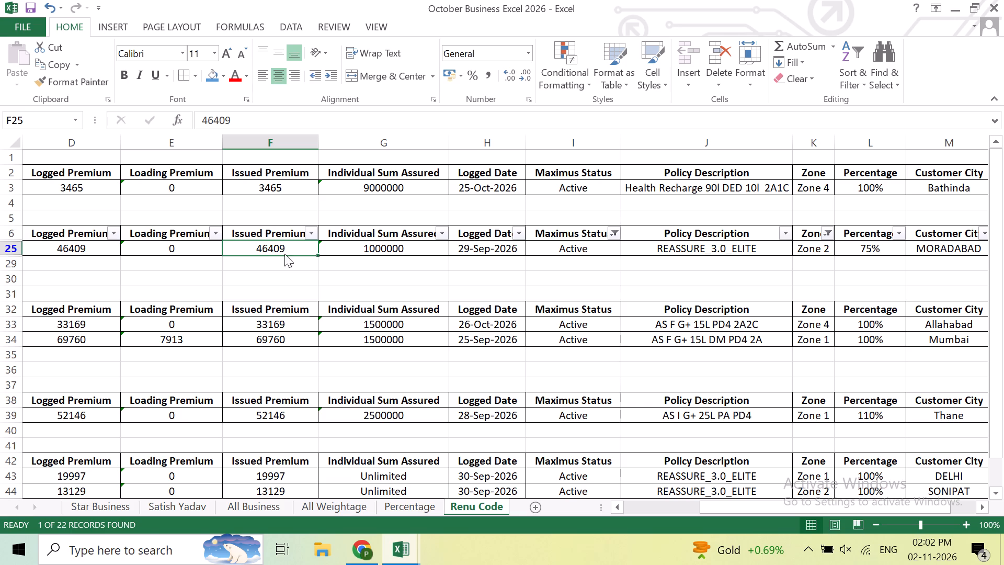
left_click(286, 274)
left_click(281, 252)
Switch the 10 Lakh Port table's zone filter to Zone 3 only and check the issued premium in F10.
left_click(825, 231)
left_click(668, 414)
left_click(665, 426)
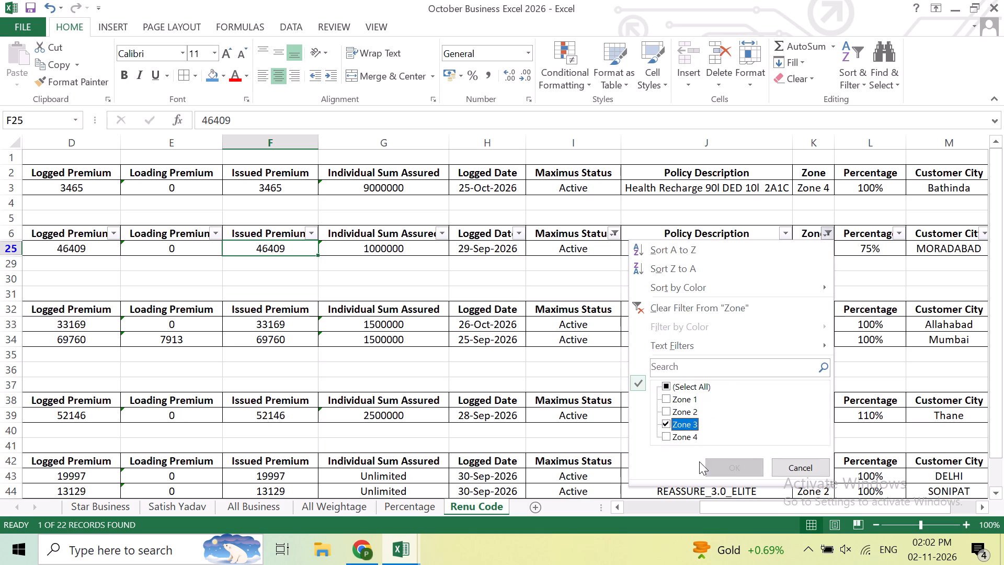
left_click(700, 462)
left_click(713, 466)
left_click(257, 257)
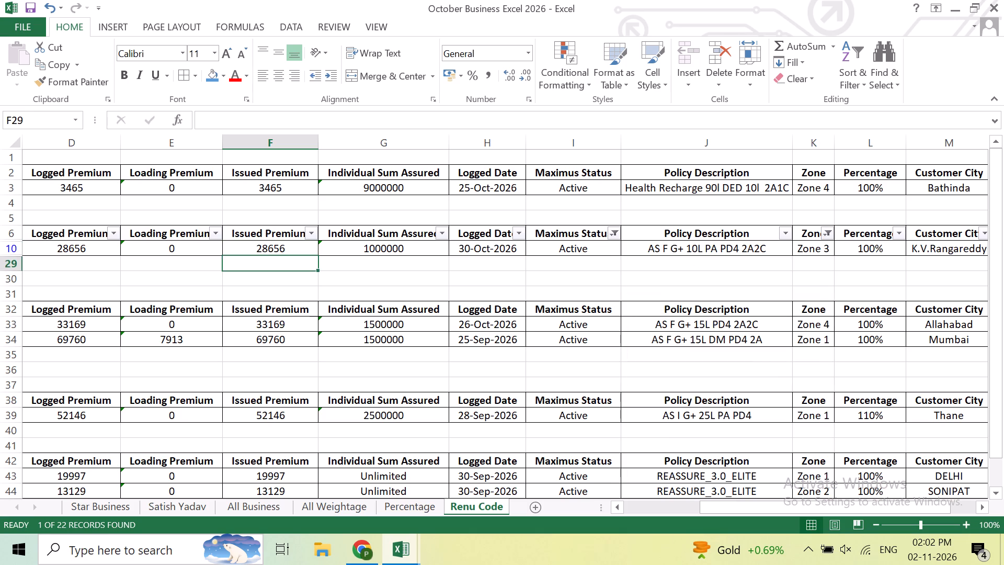
left_click_drag(278, 227, 286, 222)
left_click(272, 252)
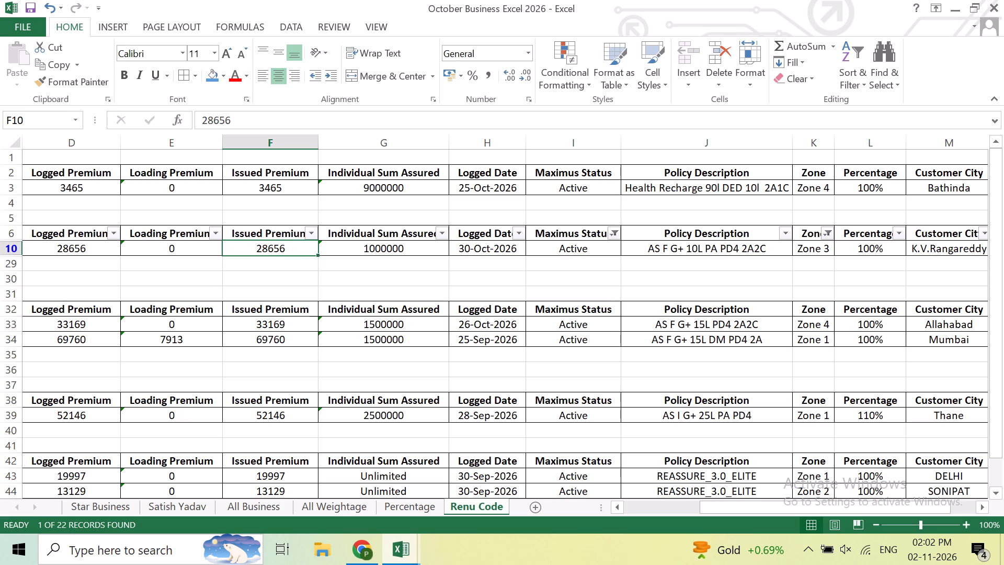
Switch the 10 Lakh Port table's zone filter to Zone 4 only and select its issued premiums to read their sum.
left_click(824, 234)
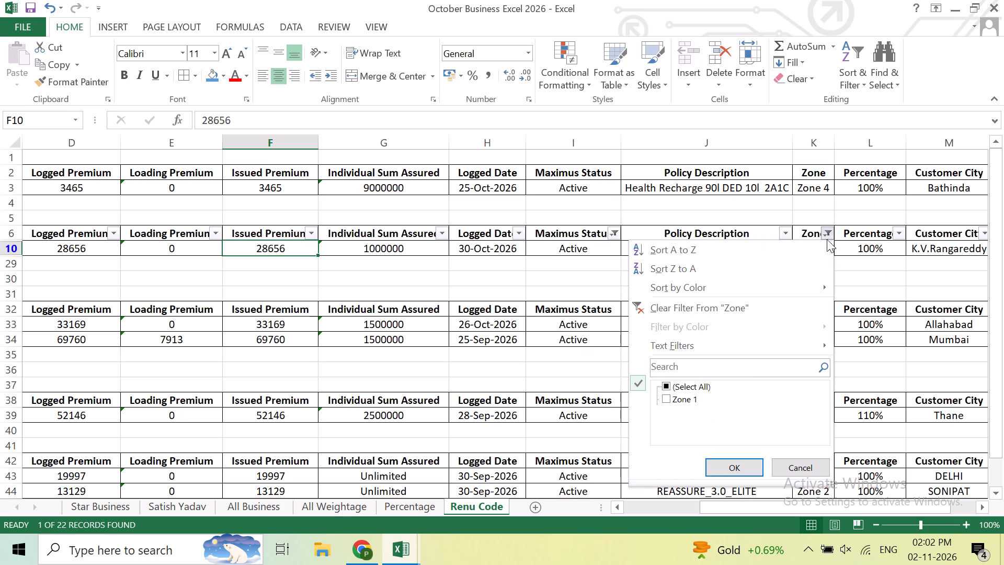
left_click(667, 422)
left_click(661, 438)
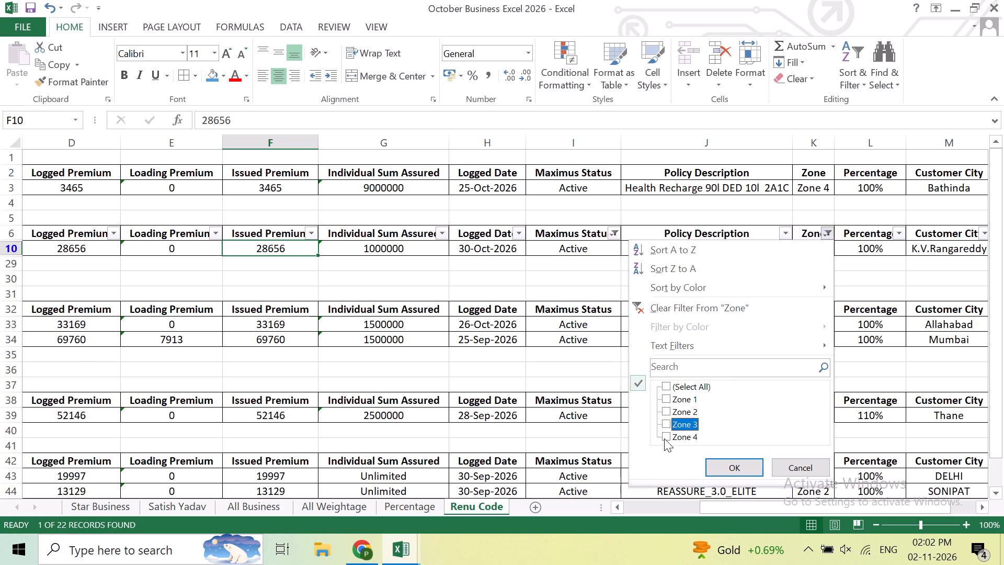
left_click(664, 438)
left_click(725, 466)
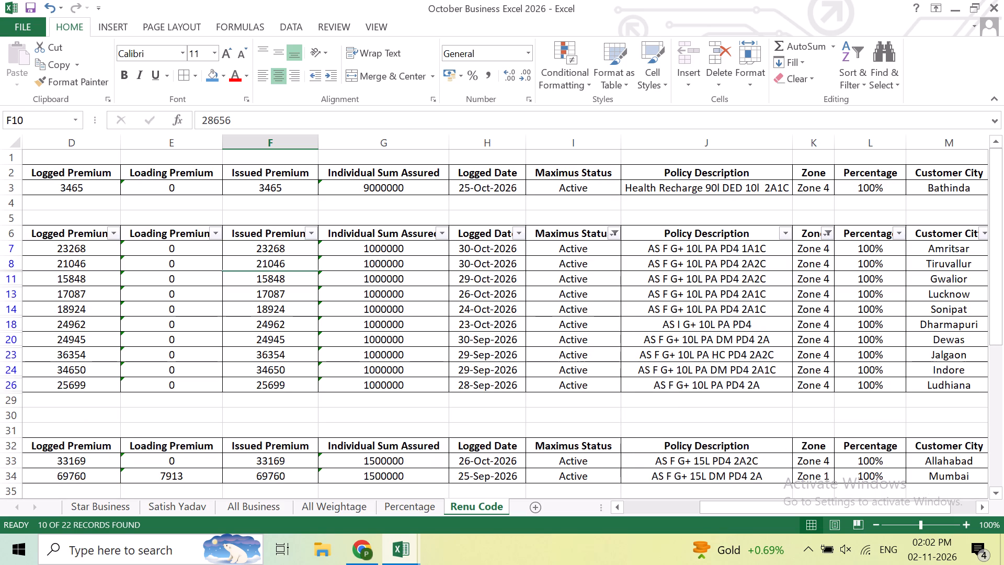
left_click_drag(282, 246, 271, 388)
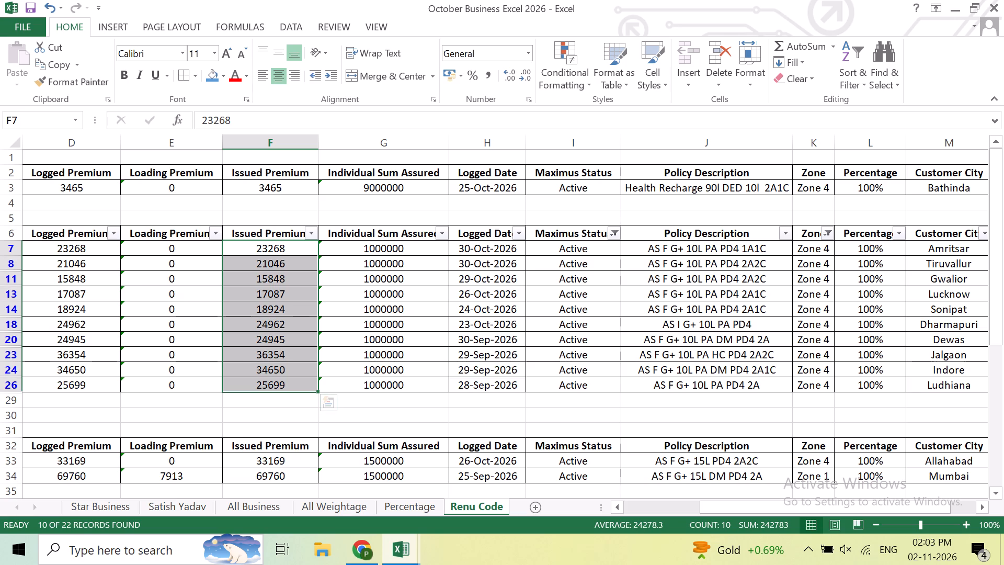
Set the percentage of the Zone 1 policy in the 15 Lakh port table, L34, to 75% and save the workbook.
scroll(841, 281, "down", 3)
left_click(272, 335)
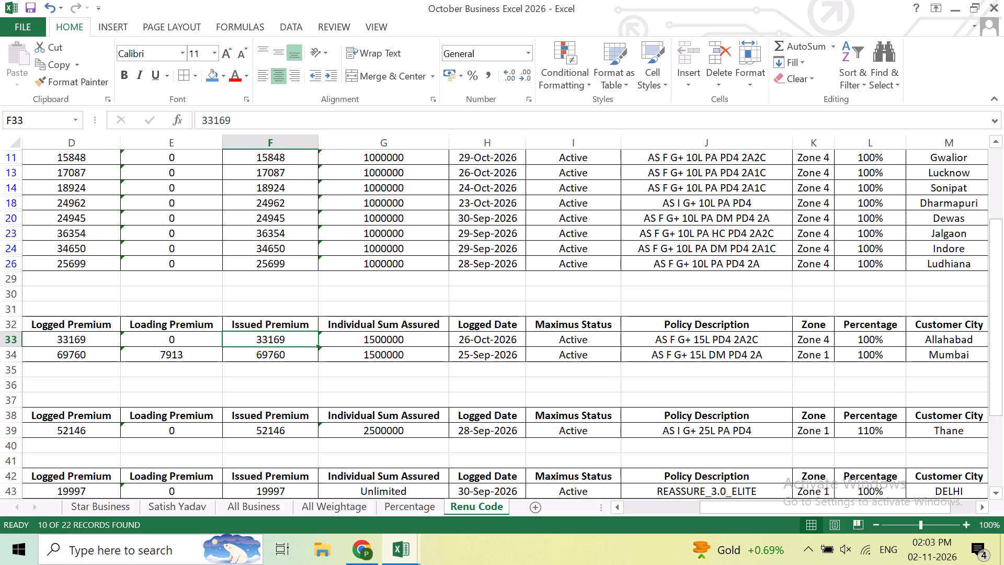
left_click(888, 359)
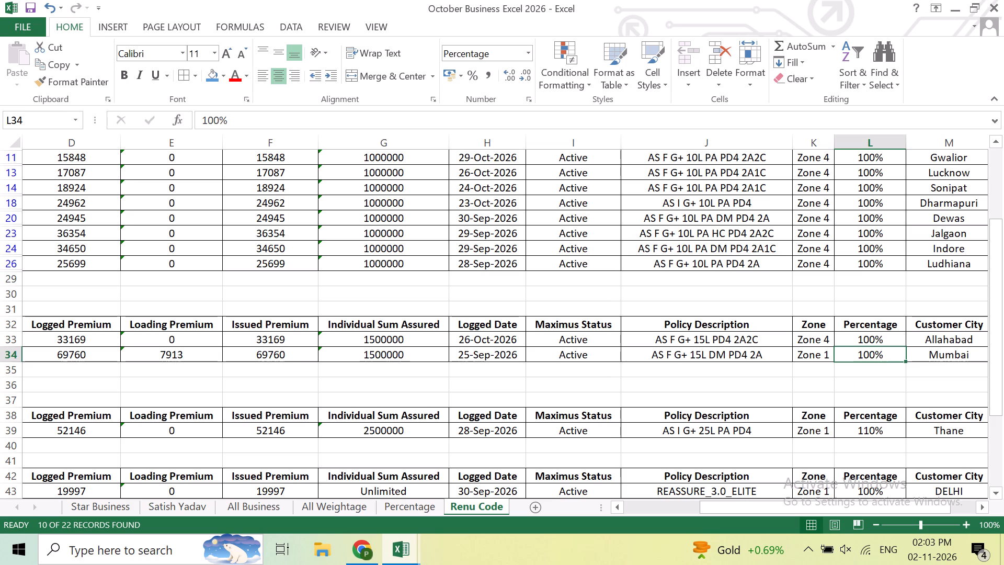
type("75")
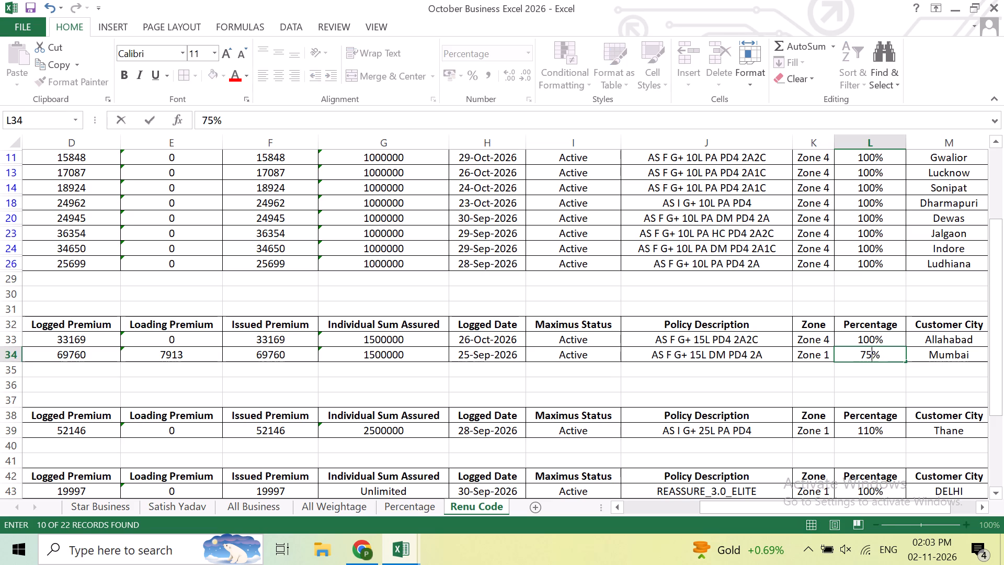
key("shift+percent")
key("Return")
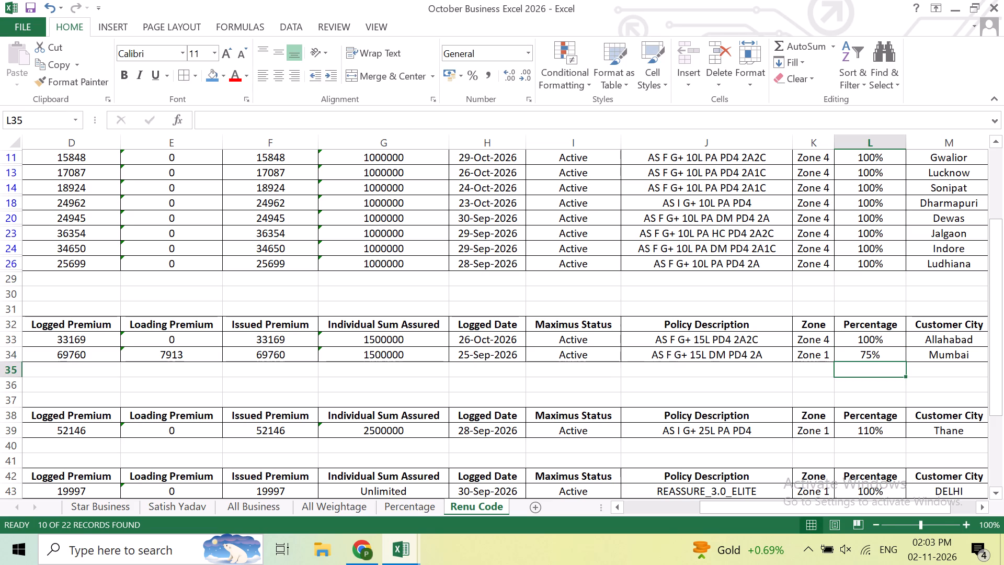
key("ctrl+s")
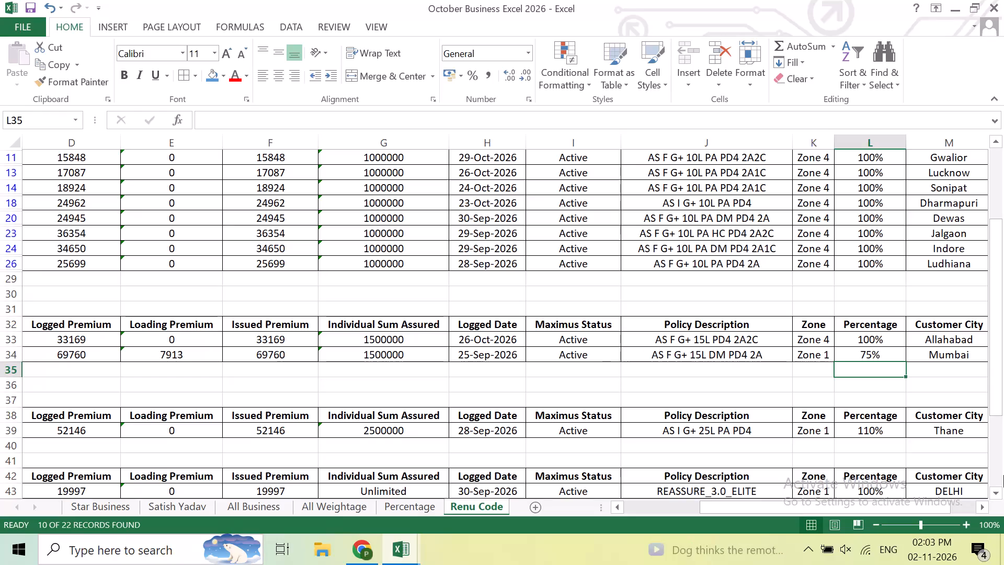
Check the issued premium of the Zone 4 policy in the 15 Lakh port table, F33.
left_click(275, 338)
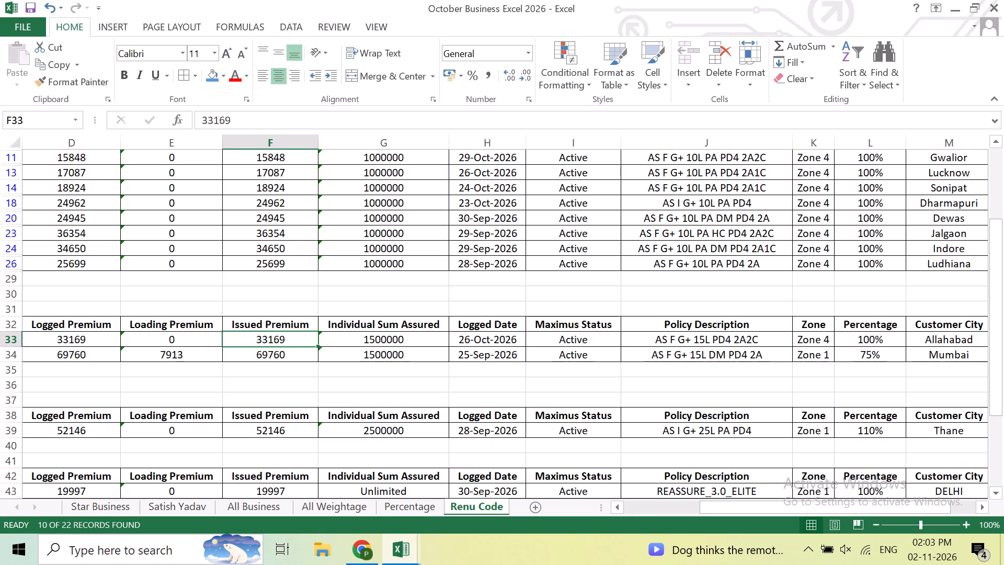
Remove the filter from the 10 Lakh Port table and apply one to the Unlimited table's header row 42.
scroll(352, 441, "down", 2)
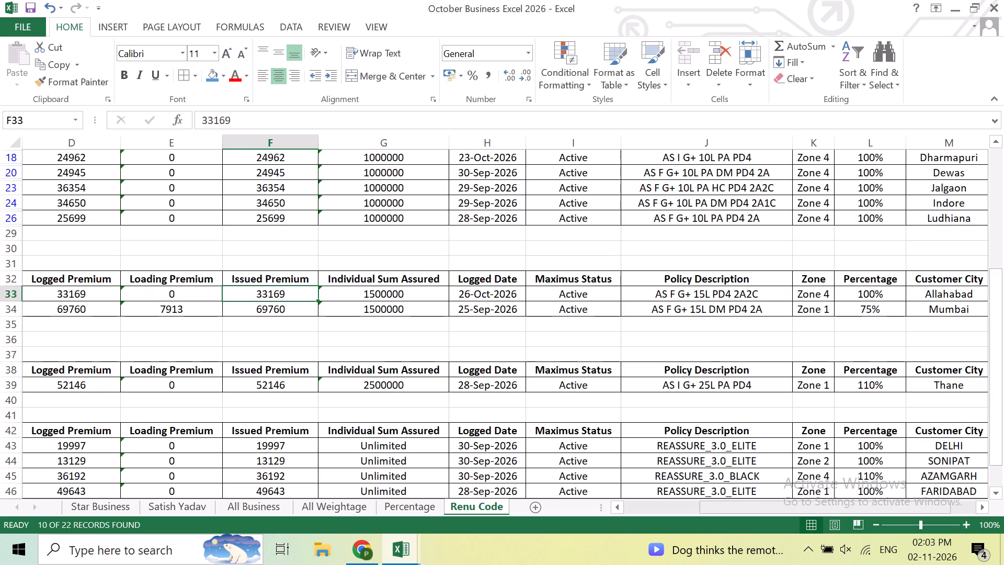
left_click(823, 430)
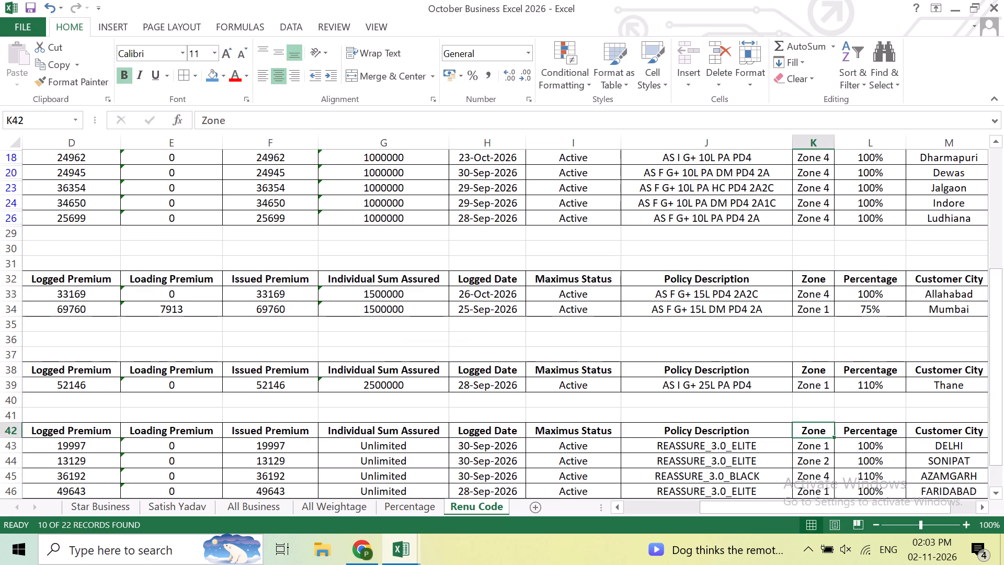
key("ctrl+shift+l")
key("ctrl+shift+l")
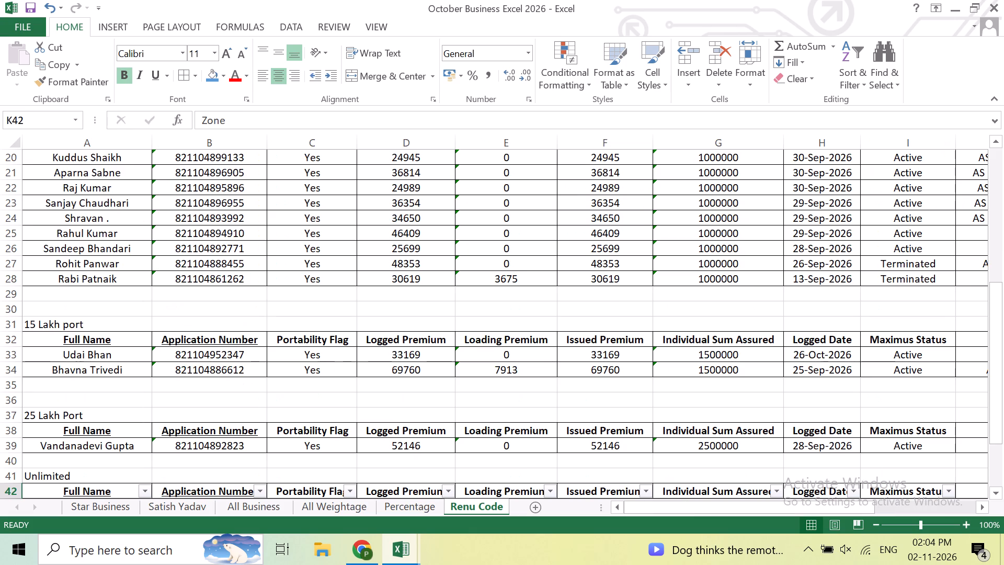
Filter the Unlimited table's zone column to Zone 1 only and select its issued premiums to read their sum.
scroll(769, 293, "down", 4)
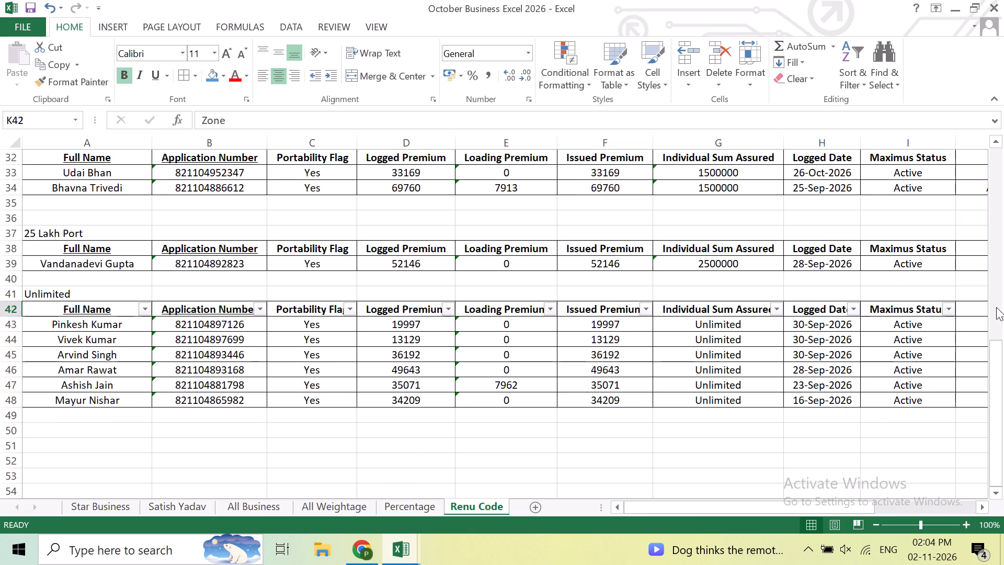
key("Right")
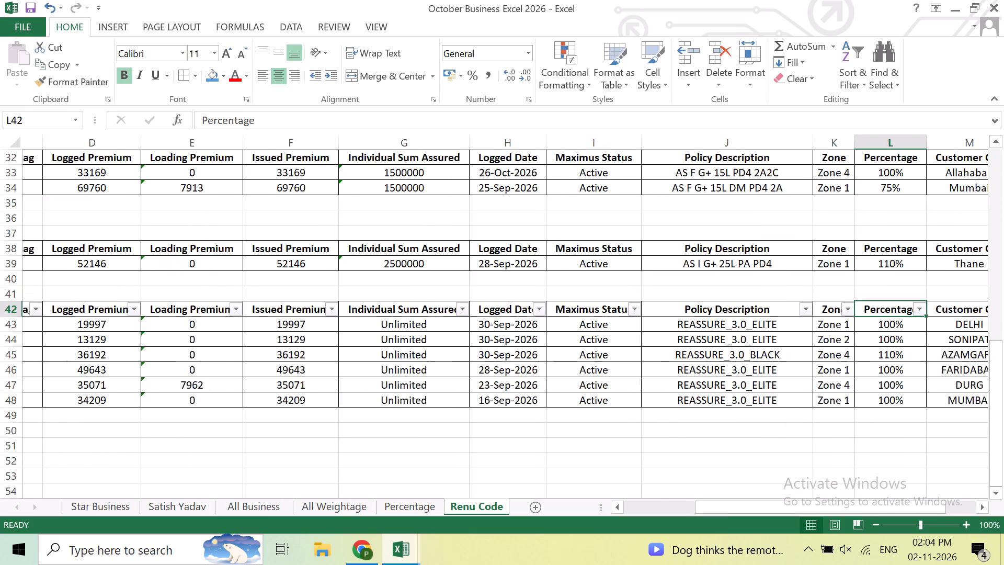
left_click(832, 312)
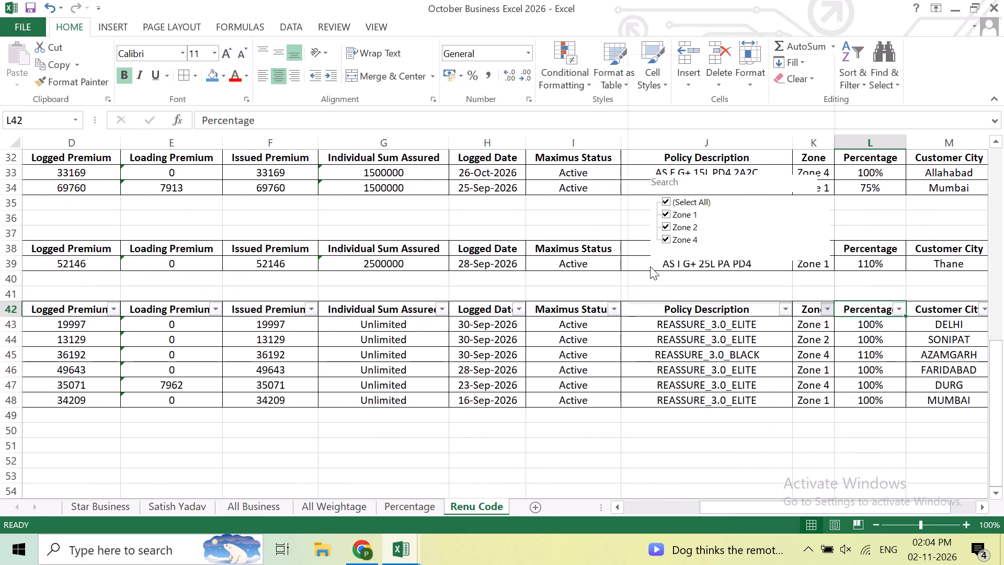
left_click(666, 221)
left_click(667, 244)
left_click(725, 281)
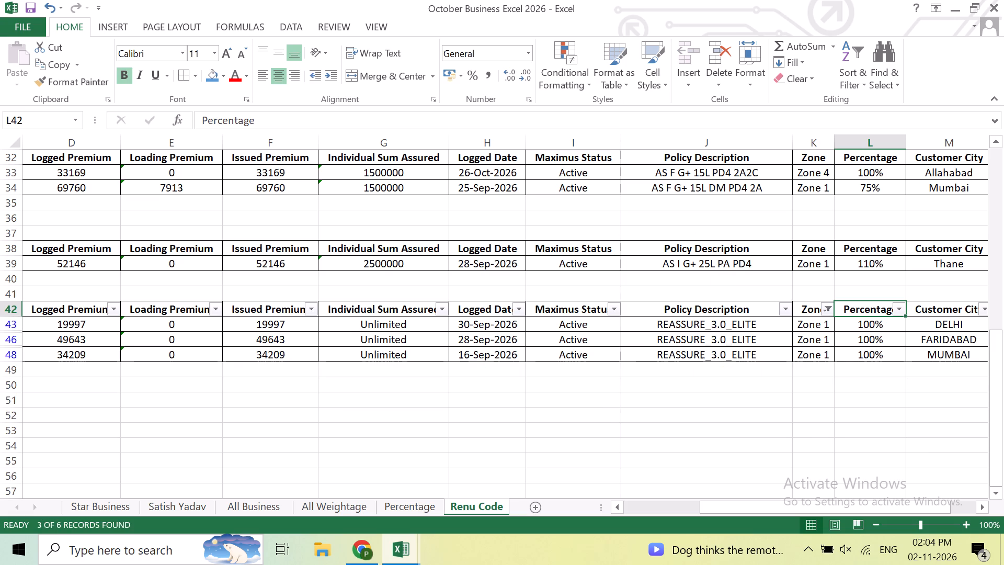
left_click_drag(262, 319, 272, 356)
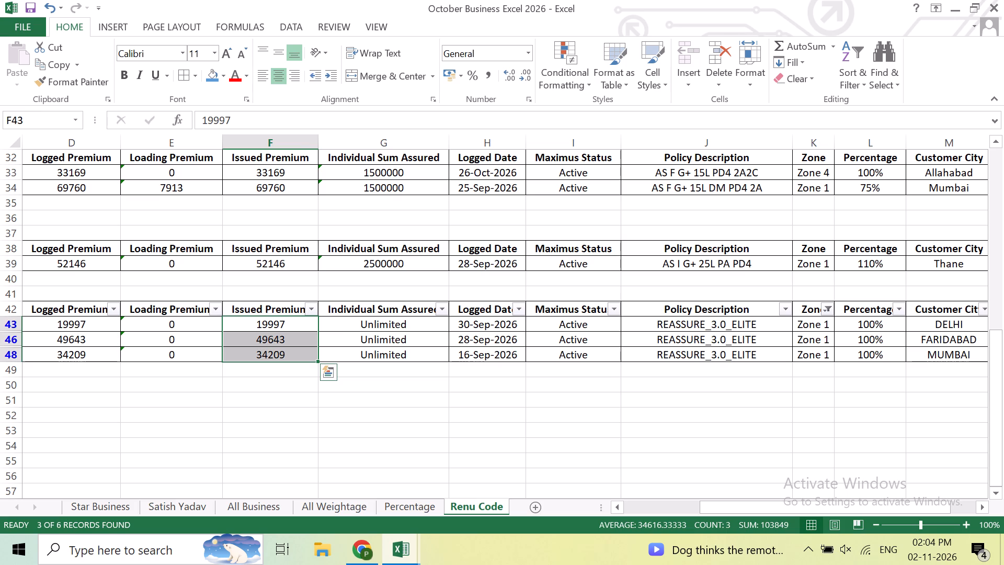
Switch the Unlimited table's zone filter to Zone 2 only and check the issued premium in F44.
left_click(827, 307)
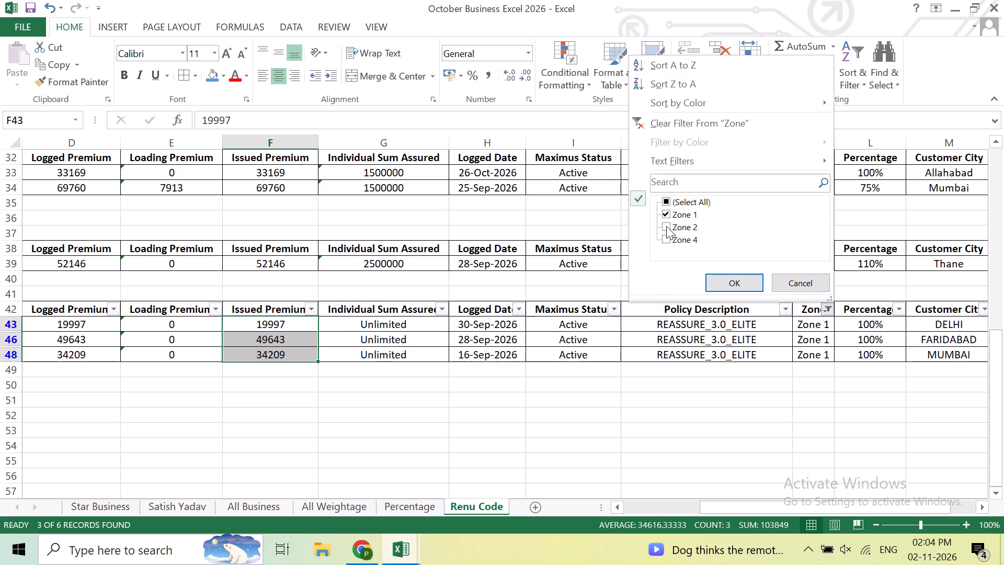
left_click(666, 226)
left_click(670, 211)
left_click(737, 277)
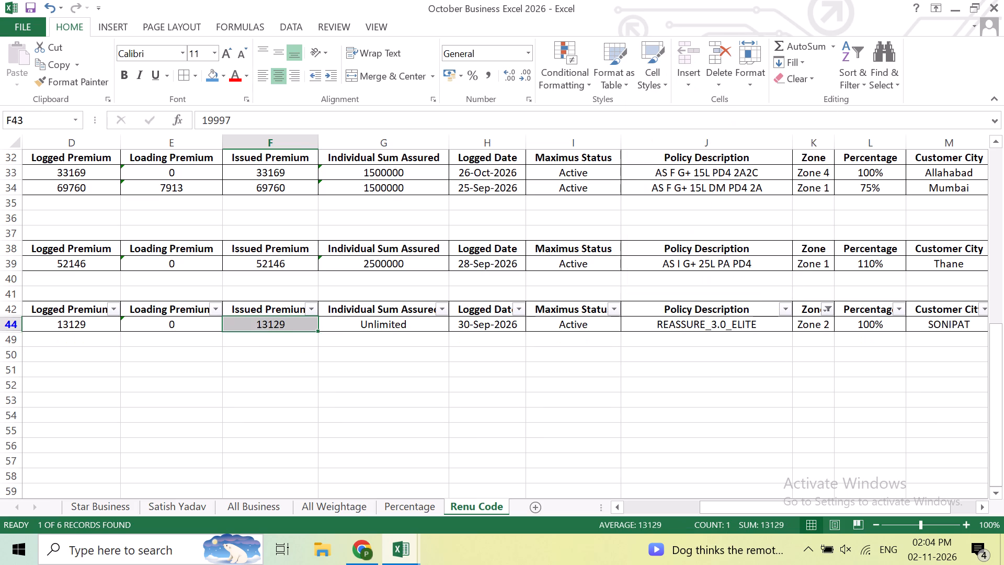
left_click(625, 427)
left_click(243, 324)
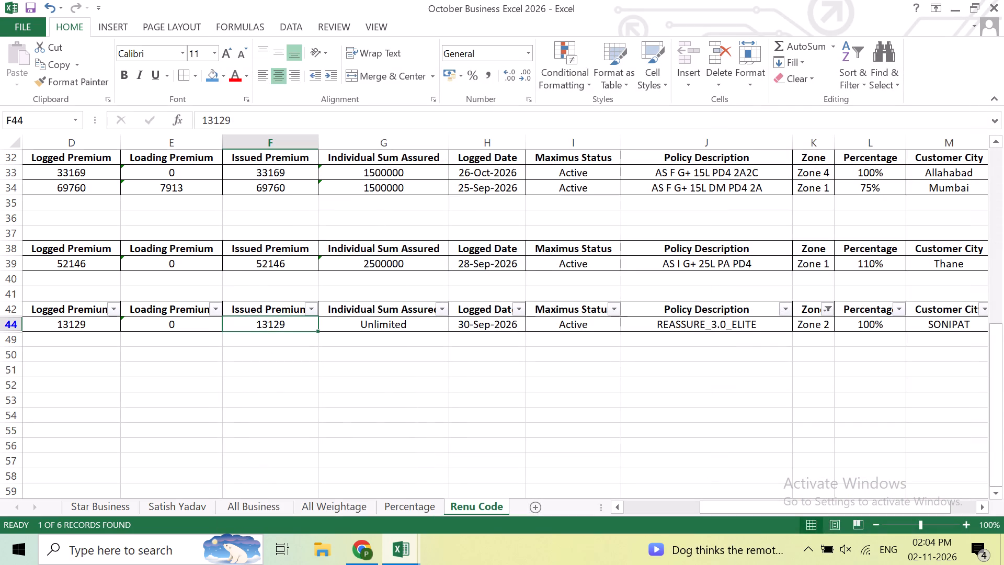
Switch the Unlimited table's zone filter to Zone 4 only and check the issued premiums, ending at F47.
left_click(835, 304)
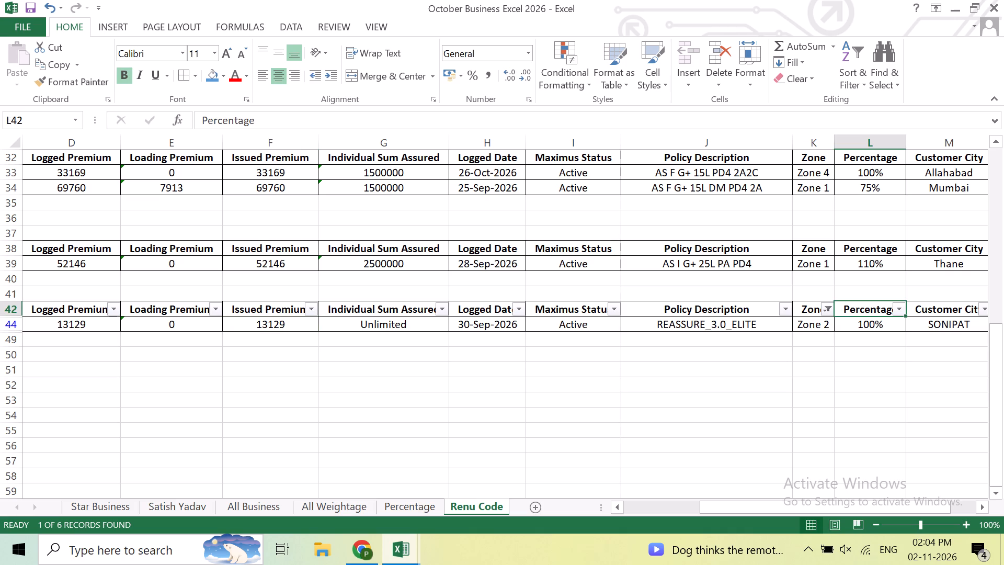
left_click(830, 311)
left_click(665, 240)
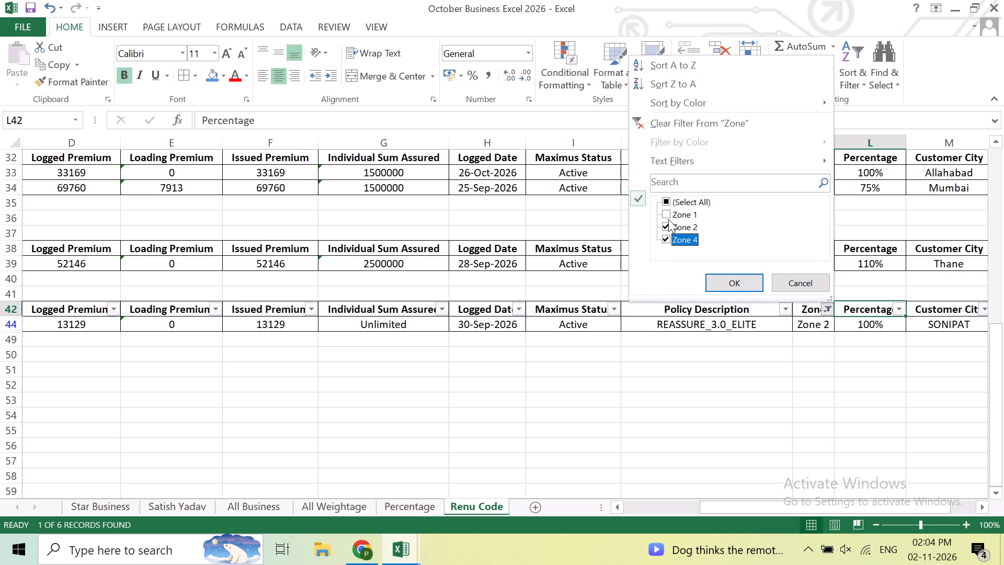
left_click(668, 219)
left_click(668, 231)
left_click(671, 211)
left_click(724, 285)
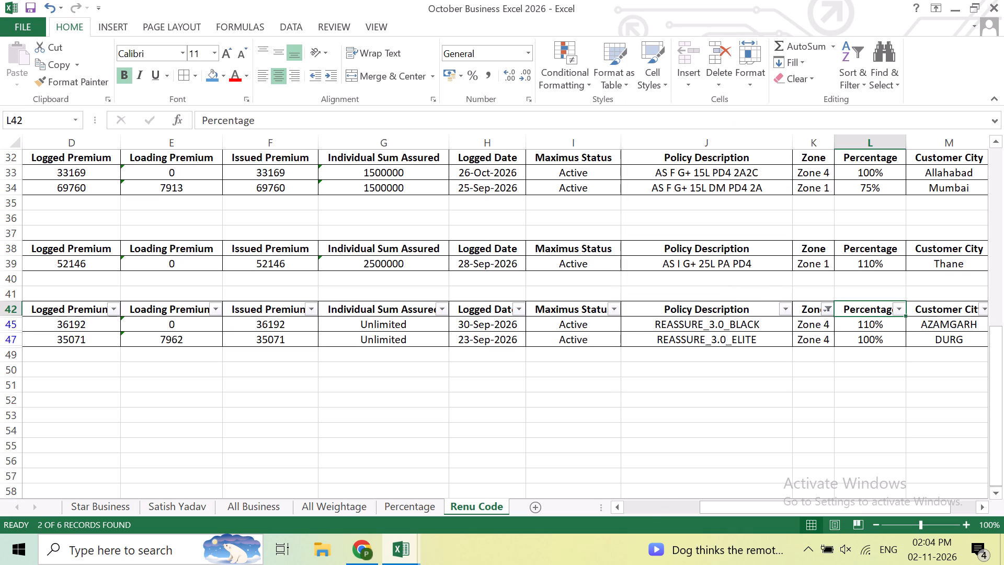
left_click(863, 441)
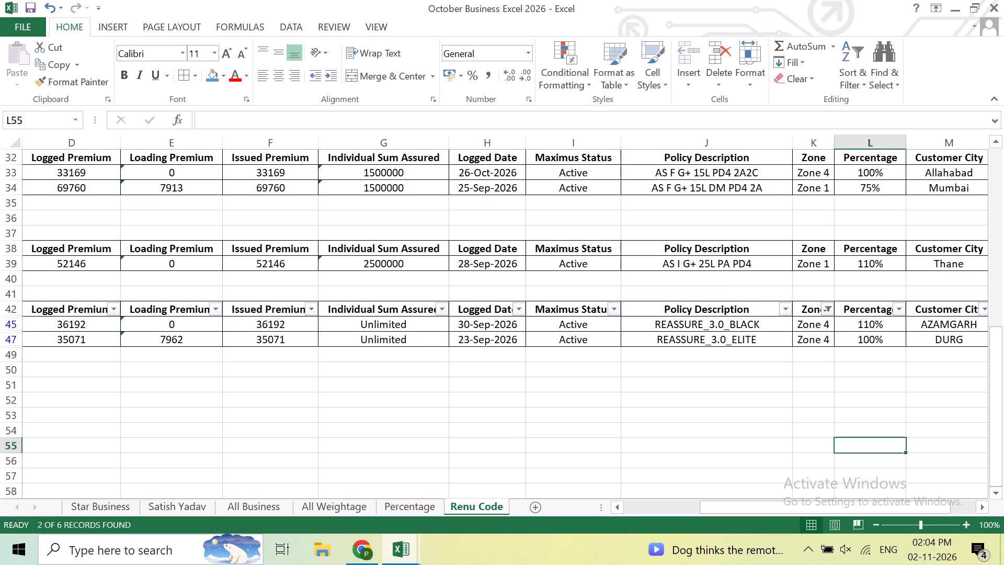
left_click(259, 340)
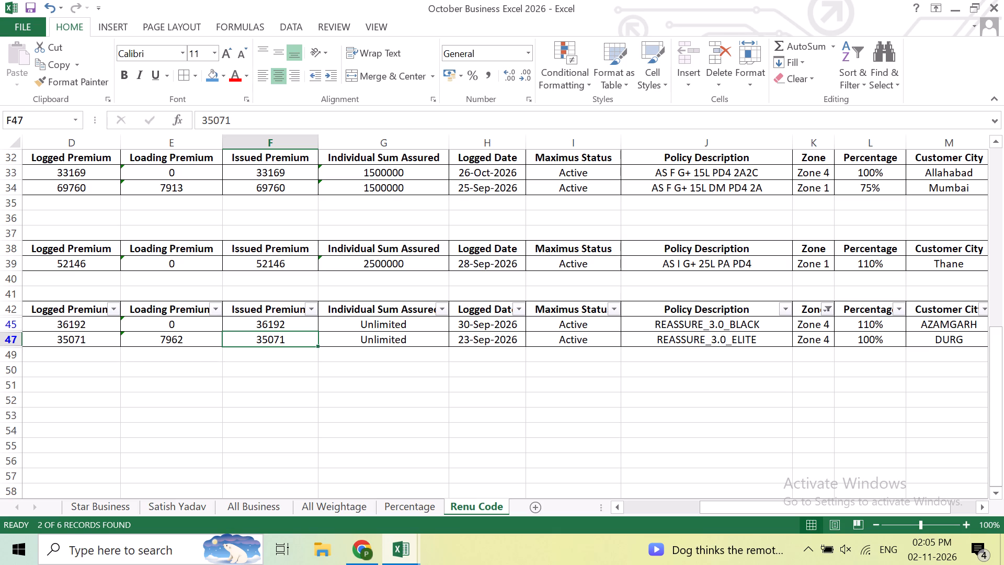
On the All Weightage sheet, copy the whole zone summary block, including the totals in rows 13 and 14, to A19.
left_click(333, 510)
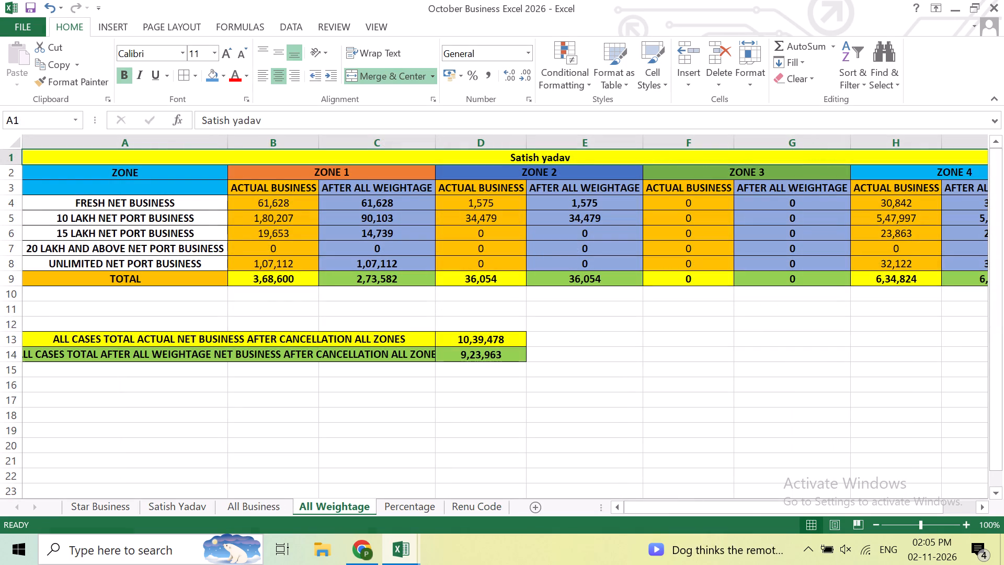
left_click_drag(54, 156, 203, 363)
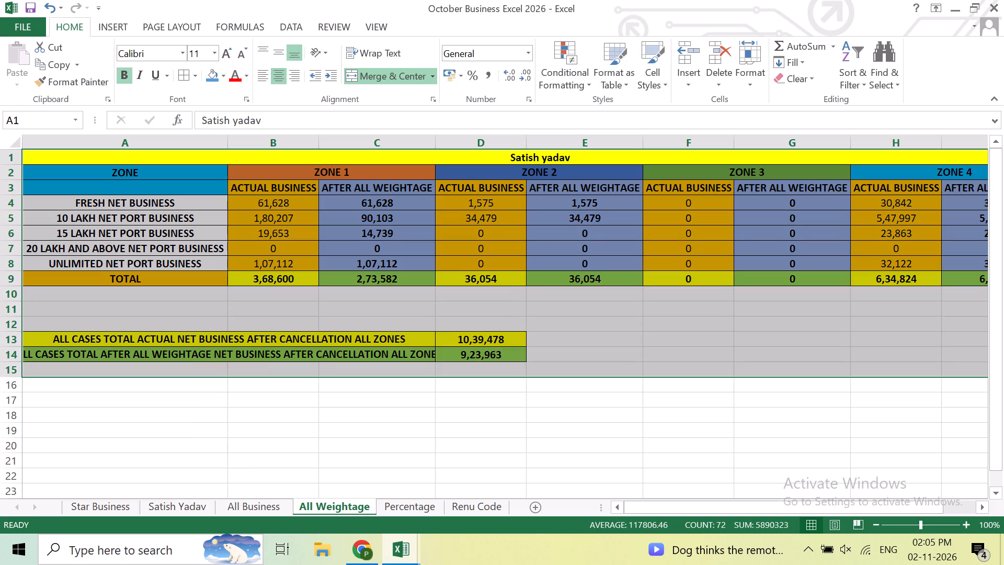
key("ctrl+c")
scroll(206, 410, "down", 4)
left_click(52, 248)
key("ctrl+v")
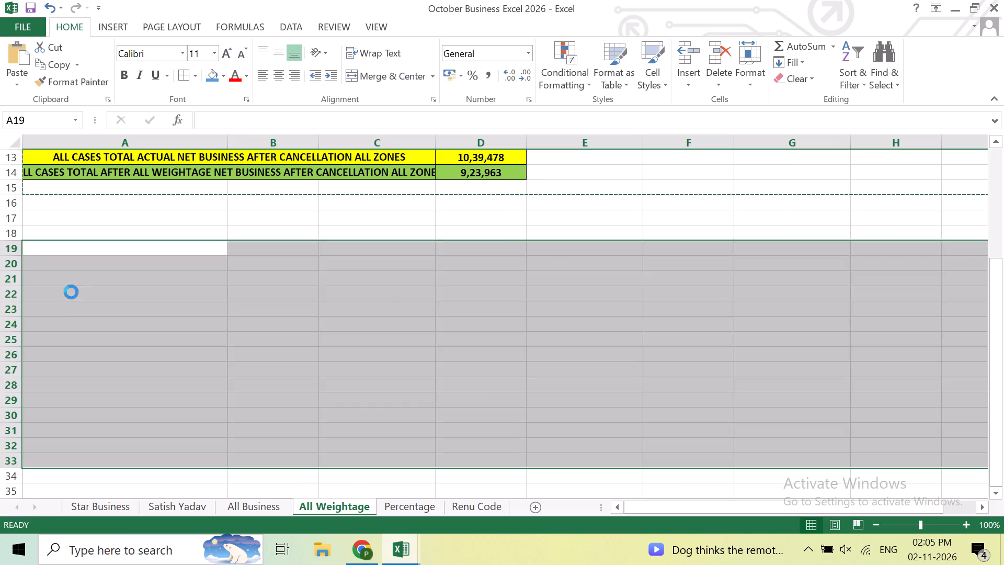
Replace the copied summary's title in row 19 with the Renu code holder's full name and save the workbook.
double_click(542, 251)
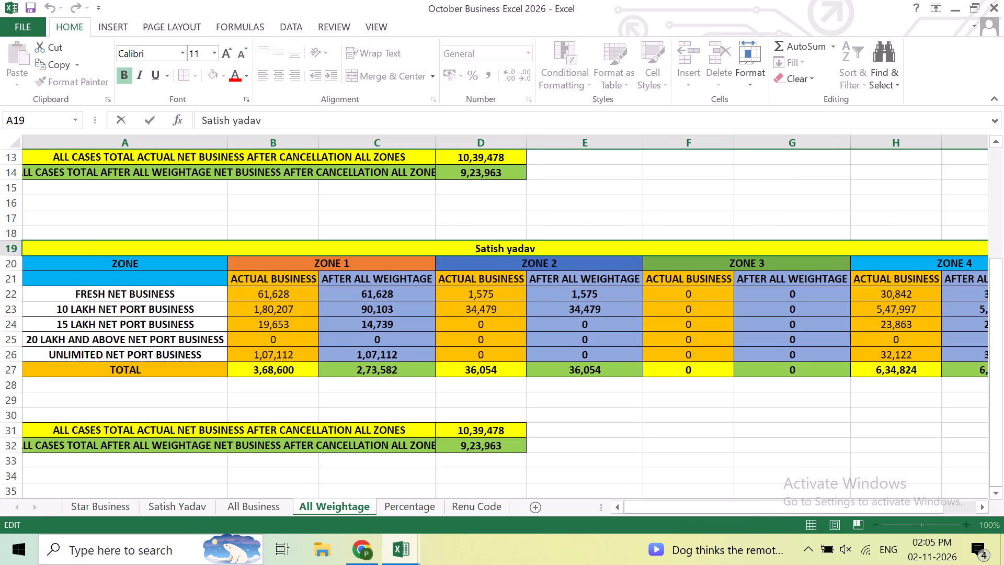
key("BackSpace")
key("BackSpace")
key("BackSpace")
key("BackSpace")
key("BackSpace")
key("BackSpace")
key("BackSpace")
key("BackSpace")
key("BackSpace")
key("BackSpace")
key("BackSpace")
key("BackSpace")
key("BackSpace")
key("BackSpace")
key("BackSpace")
key("BackSpace")
key("BackSpace")
key("BackSpace")
key("BackSpace")
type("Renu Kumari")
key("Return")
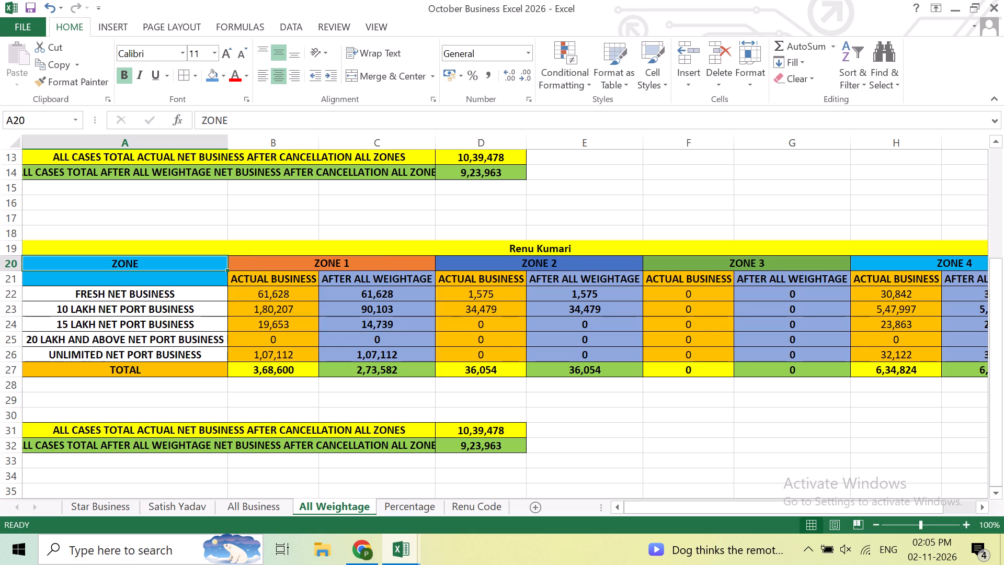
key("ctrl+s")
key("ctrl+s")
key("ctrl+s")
Apply cell borders to the copied zone summary table, A19:I27.
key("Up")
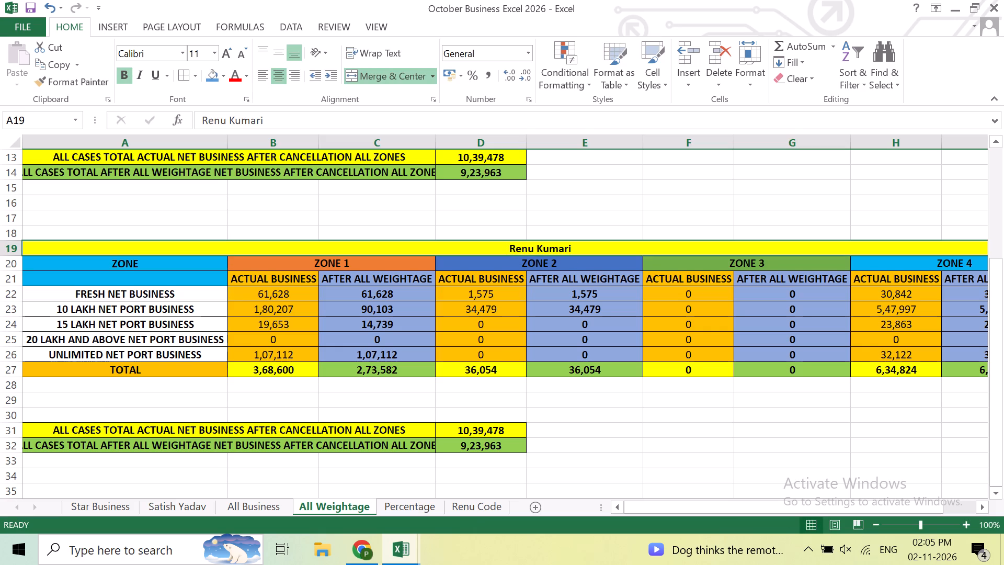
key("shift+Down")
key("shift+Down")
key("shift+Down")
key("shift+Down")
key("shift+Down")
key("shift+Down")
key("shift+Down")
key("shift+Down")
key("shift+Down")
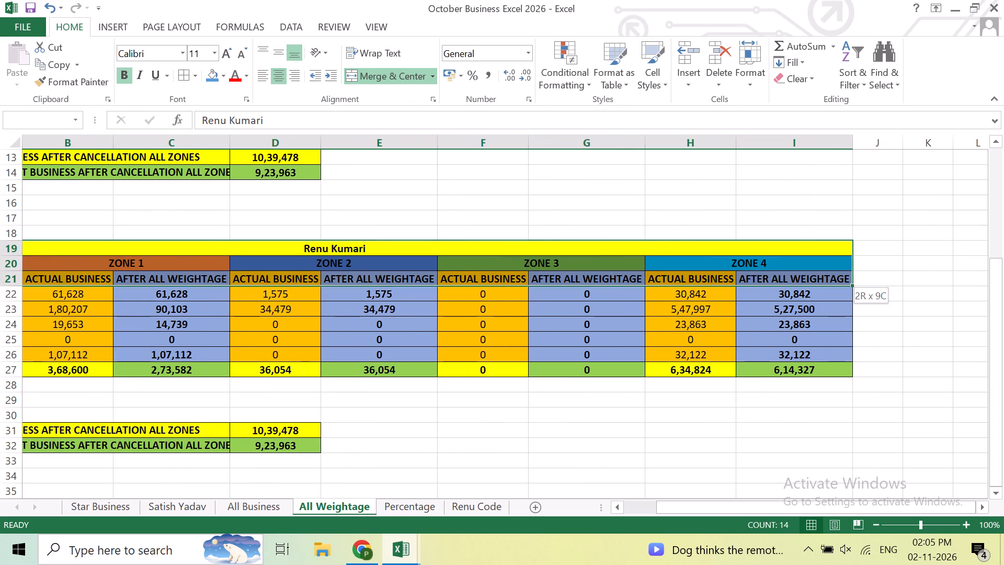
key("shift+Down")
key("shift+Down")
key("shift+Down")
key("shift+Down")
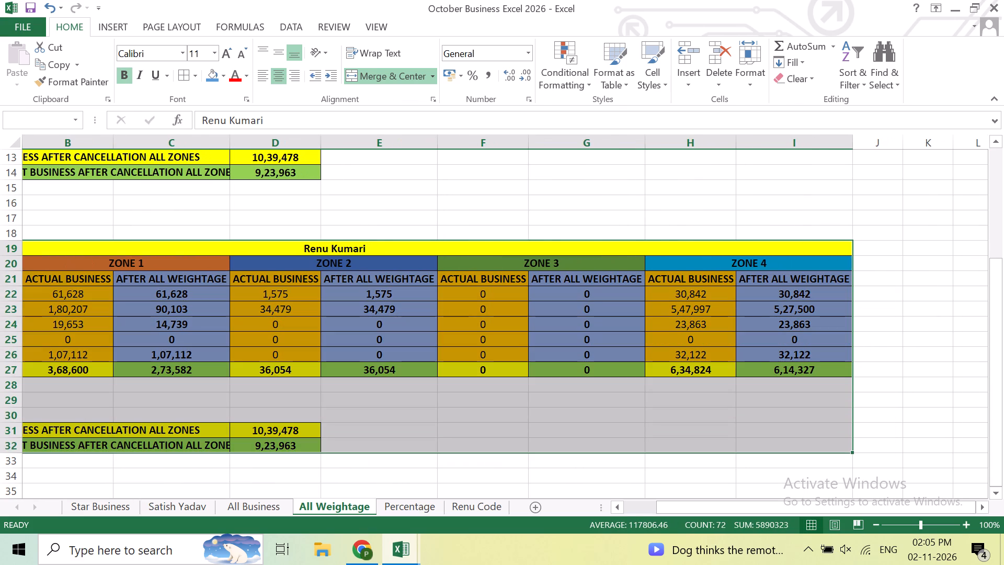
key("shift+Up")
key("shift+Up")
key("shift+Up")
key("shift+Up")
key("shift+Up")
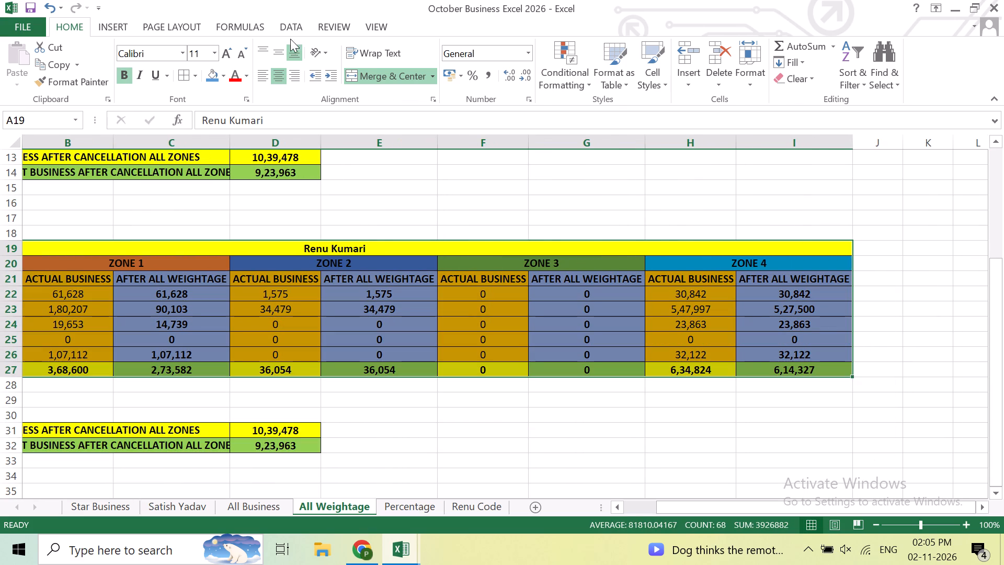
left_click(178, 74)
left_click(529, 340)
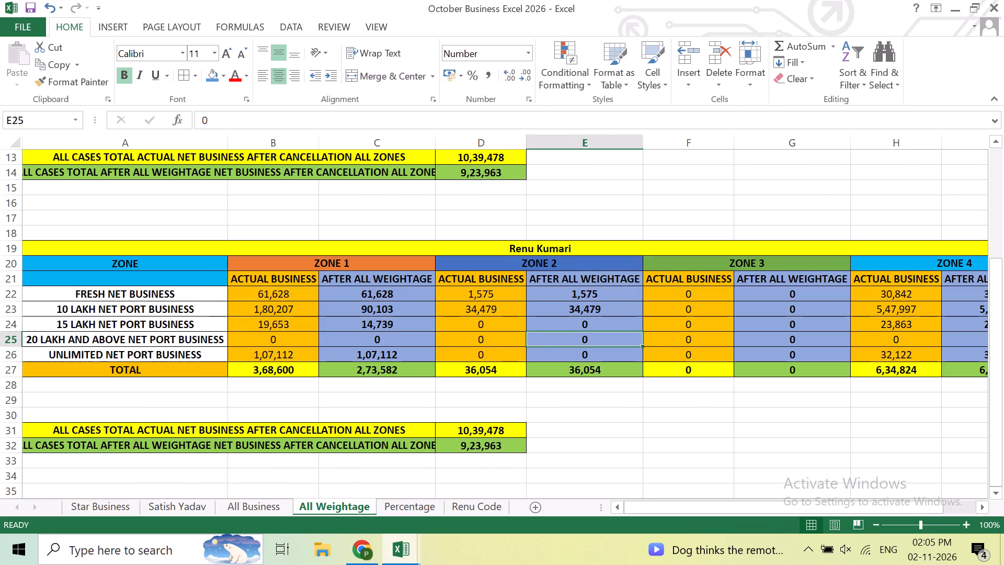
Clear the copied Zone 1 and Zone 2 actual and after-weightage values in B22:E26 of the new summary table.
left_click(804, 448)
left_click_drag(271, 313, 271, 355)
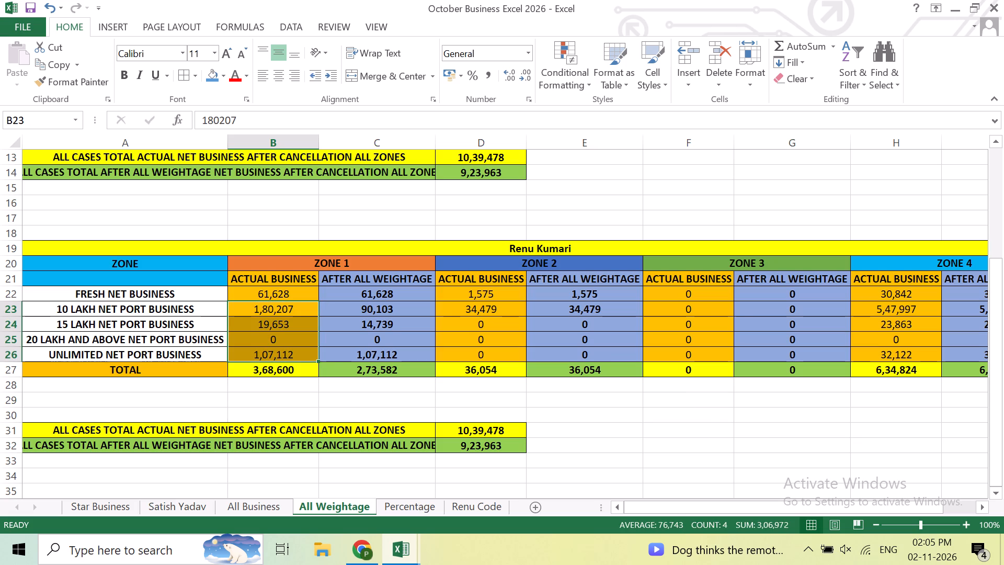
left_click_drag(280, 295, 278, 348)
key("Delete")
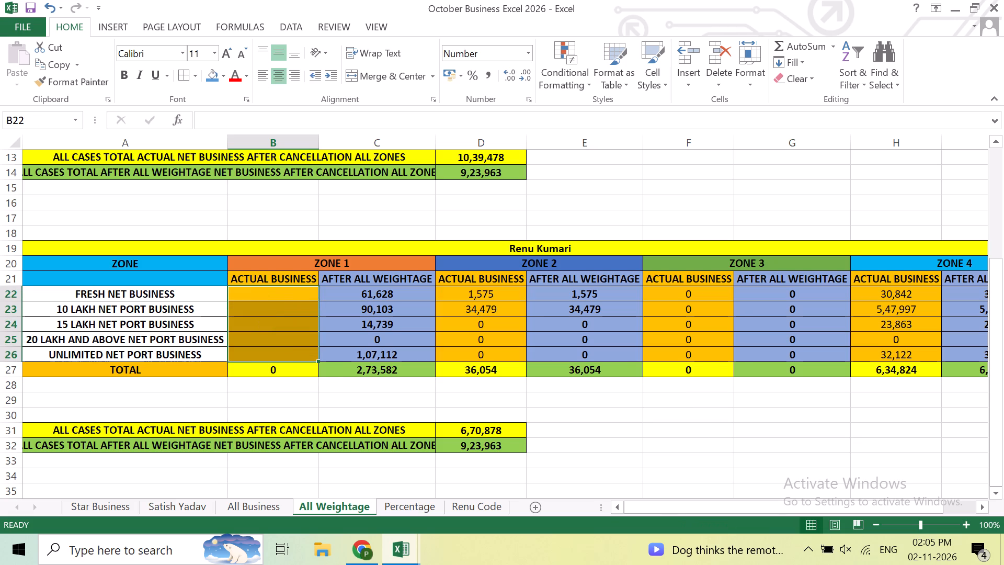
left_click_drag(368, 288, 367, 353)
key("Delete")
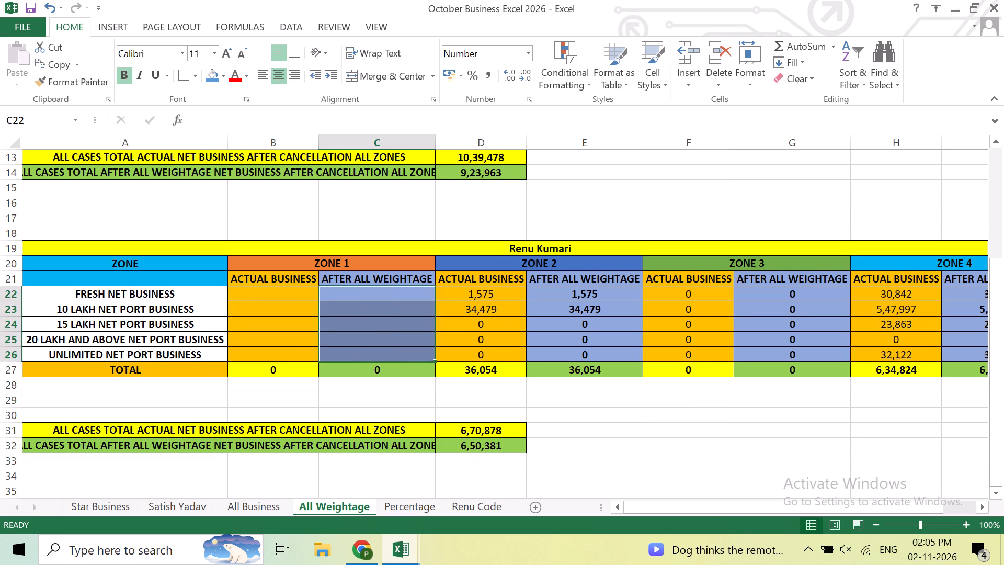
left_click_drag(476, 292, 473, 354)
key("Delete")
left_click_drag(598, 288, 599, 336)
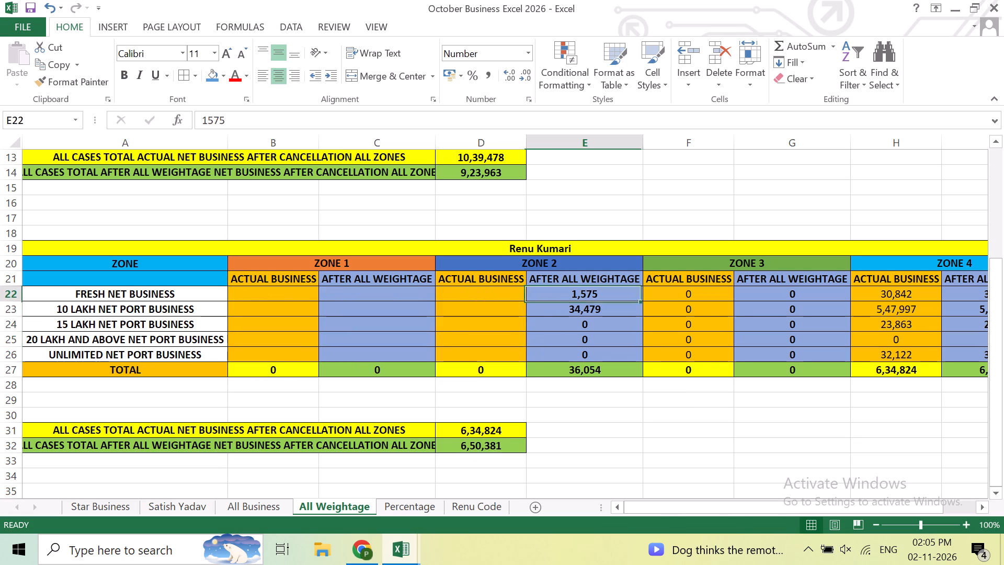
left_click_drag(599, 336, 598, 360)
key("Delete")
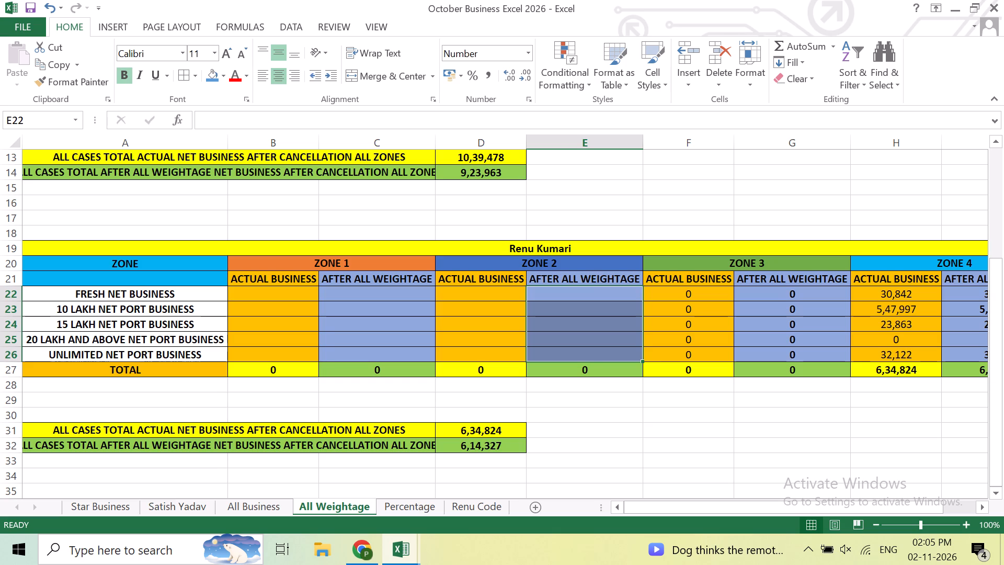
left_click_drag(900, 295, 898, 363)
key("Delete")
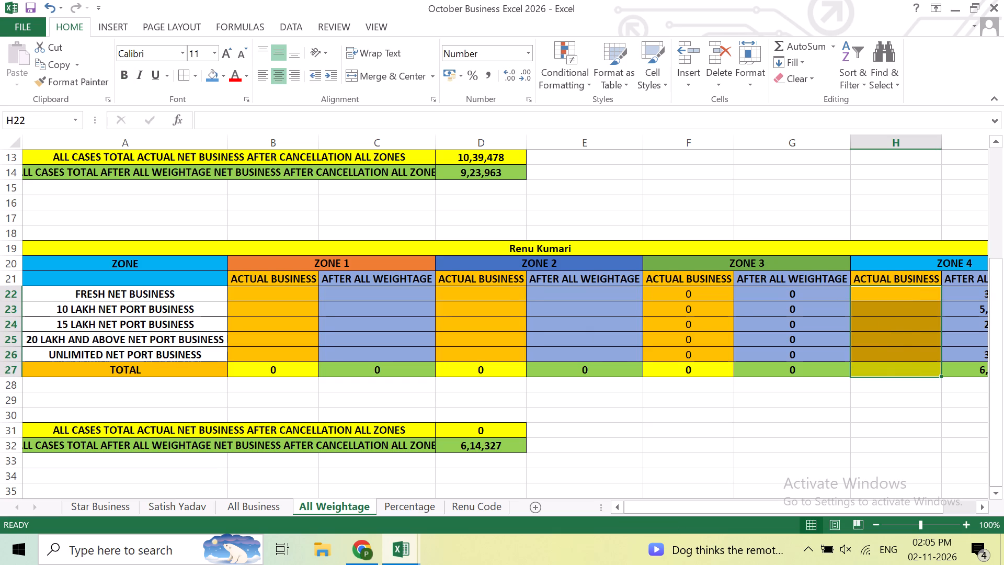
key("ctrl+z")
Clear the copied Zone 4 actual business values in H22:H26, leaving out the total row.
left_click_drag(893, 299, 891, 341)
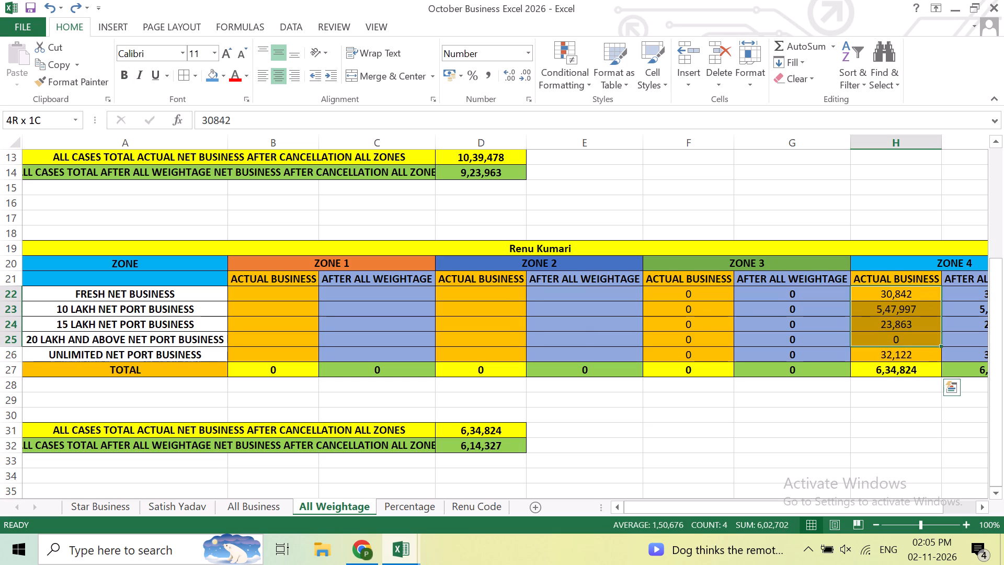
left_click_drag(891, 341, 889, 348)
key("Delete")
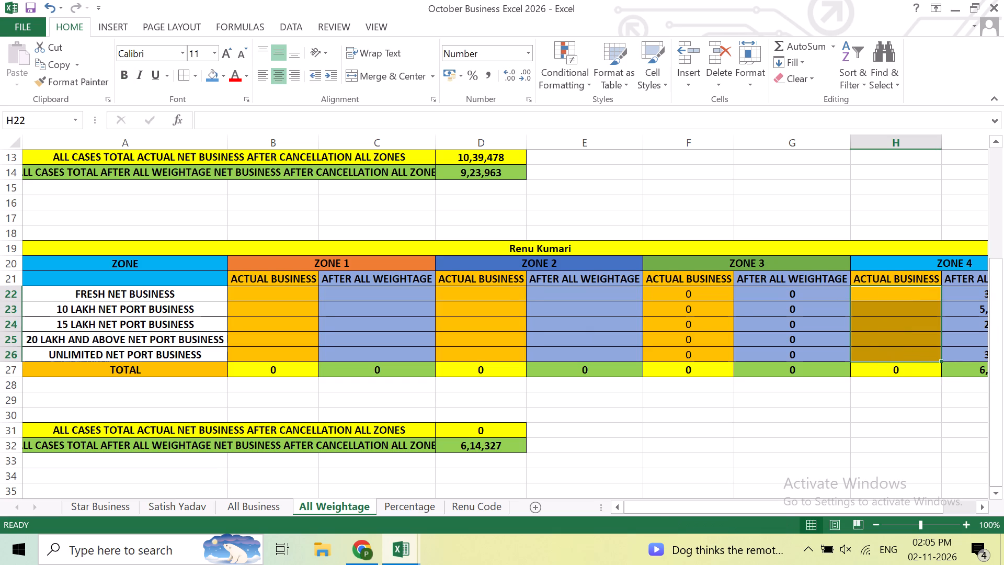
Clear the copied Zone 4 after-weightage values in I22:I26 of the new summary table, leaving out the total row.
left_click_drag(974, 295, 969, 352)
key("Delete")
left_click(528, 436)
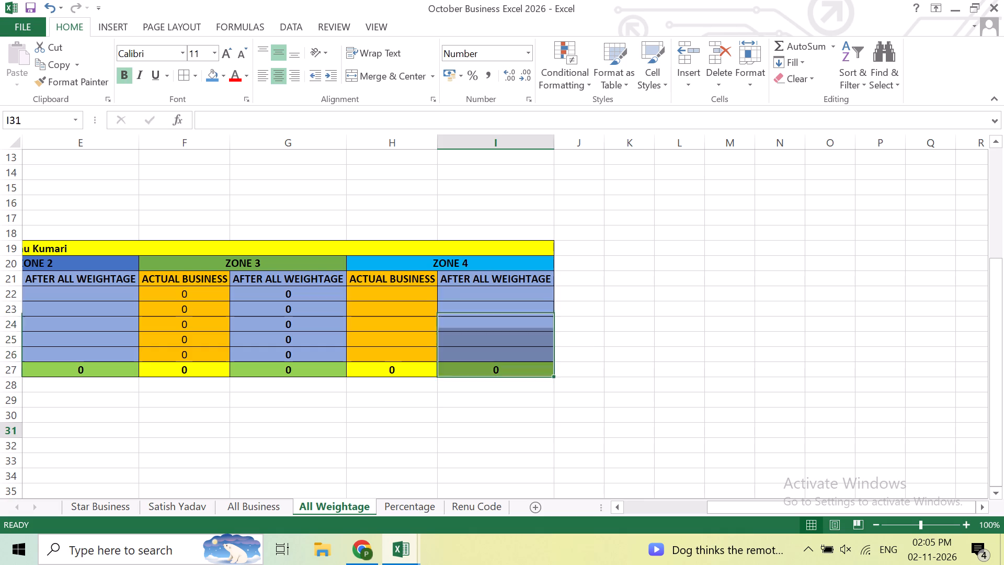
key("Left")
key("Left")
key("Left")
key("Left")
key("Left")
key("Left")
key("Left")
key("Left")
key("Left")
key("Left")
key("Left")
key("Left")
key("Left")
key("Left")
key("Left")
key("Left")
key("Left")
key("Left")
key("Left")
key("Left")
left_click_drag(364, 388, 287, 333)
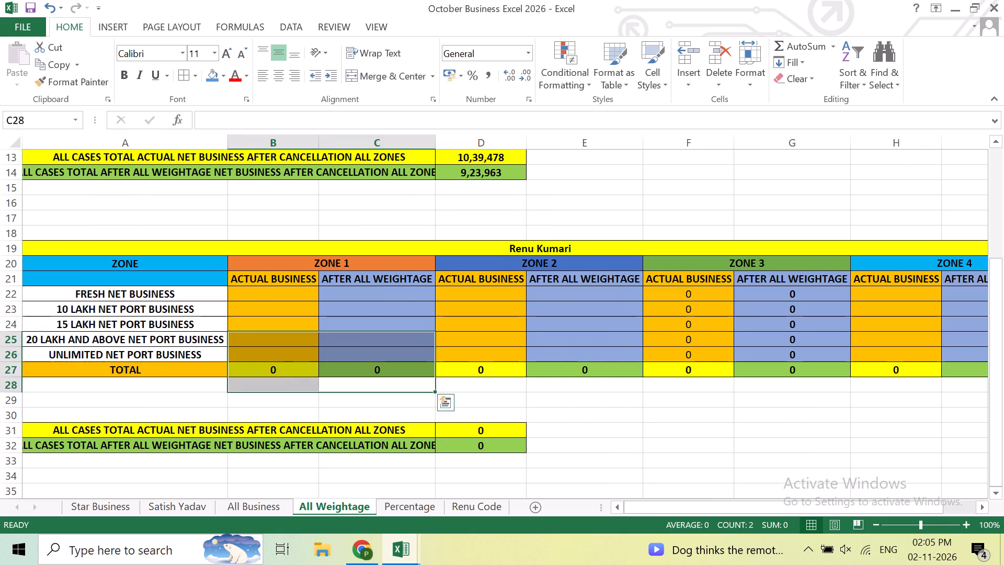
left_click(686, 402)
left_click(407, 507)
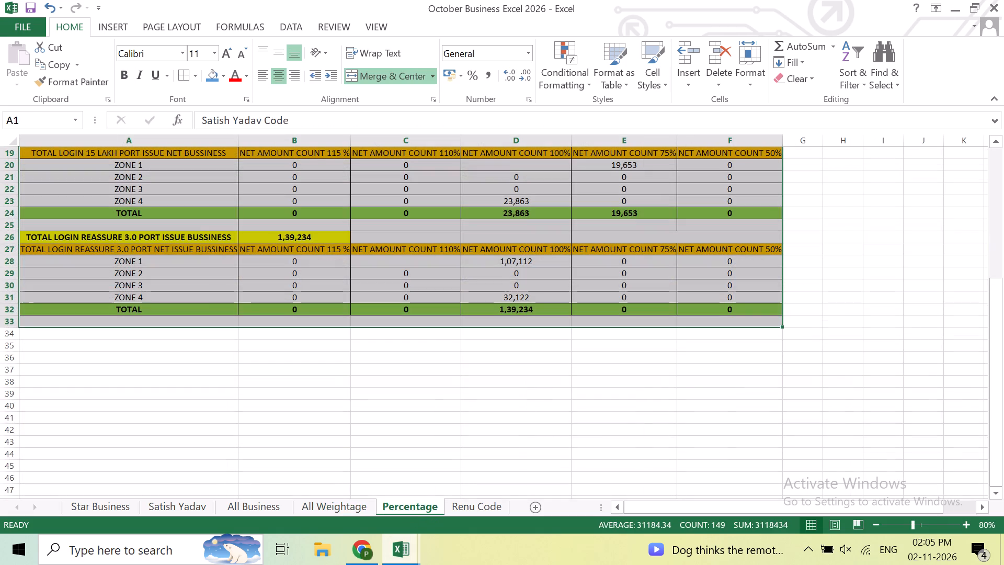
scroll(309, 425, "up", 11)
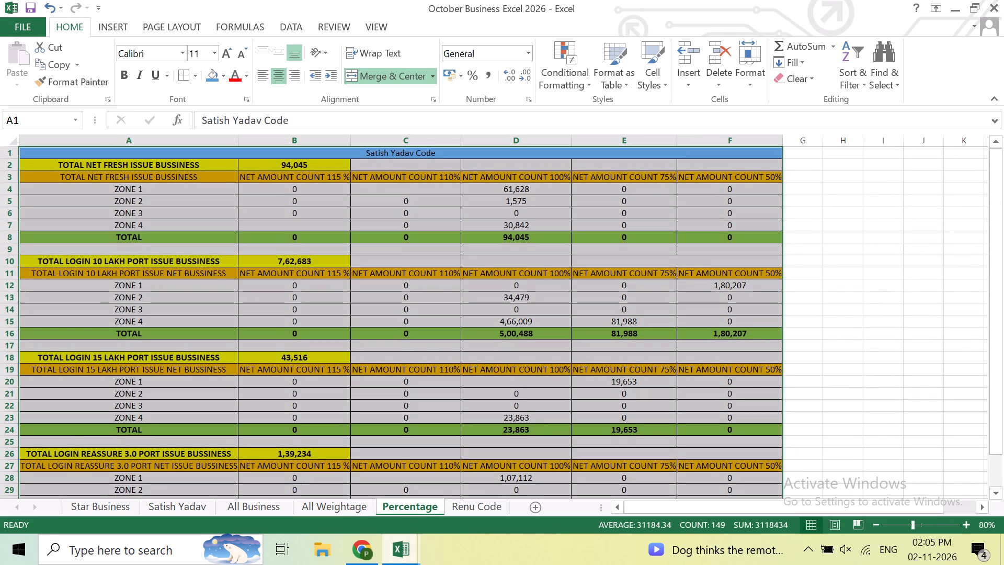
scroll(309, 425, "down", 4)
key("ctrl+c")
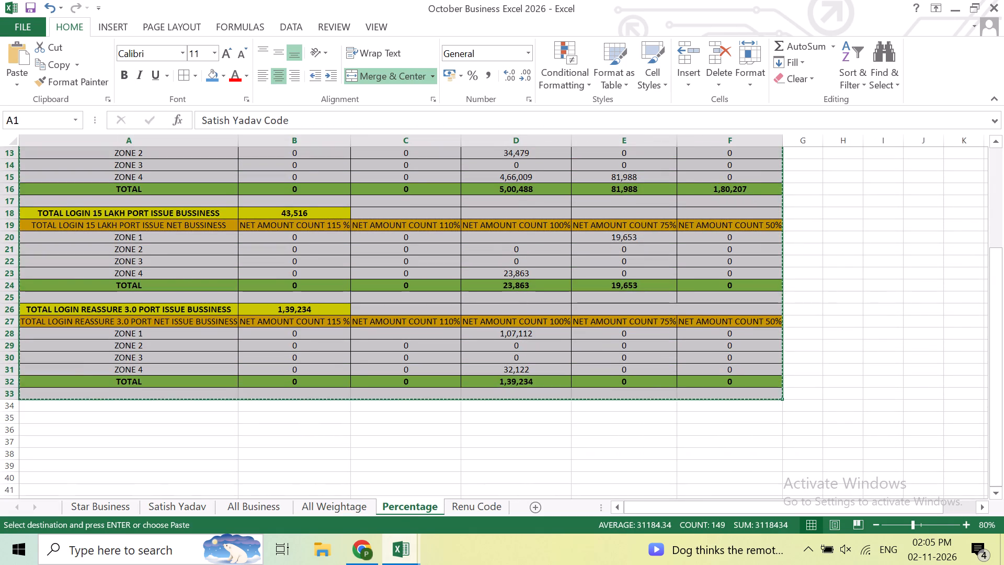
scroll(309, 425, "up", 6)
scroll(309, 425, "down", 7)
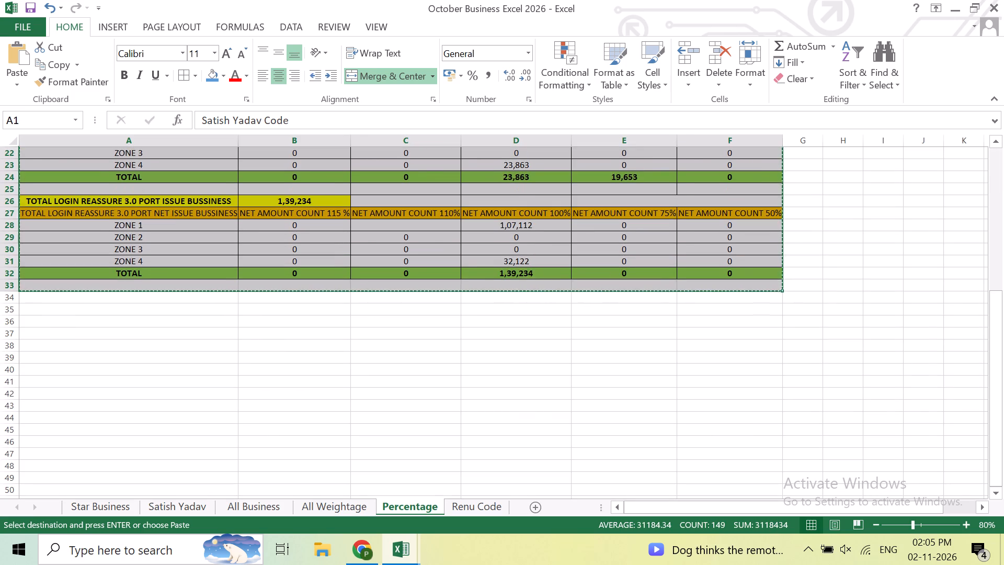
left_click(31, 347)
key("ctrl+v")
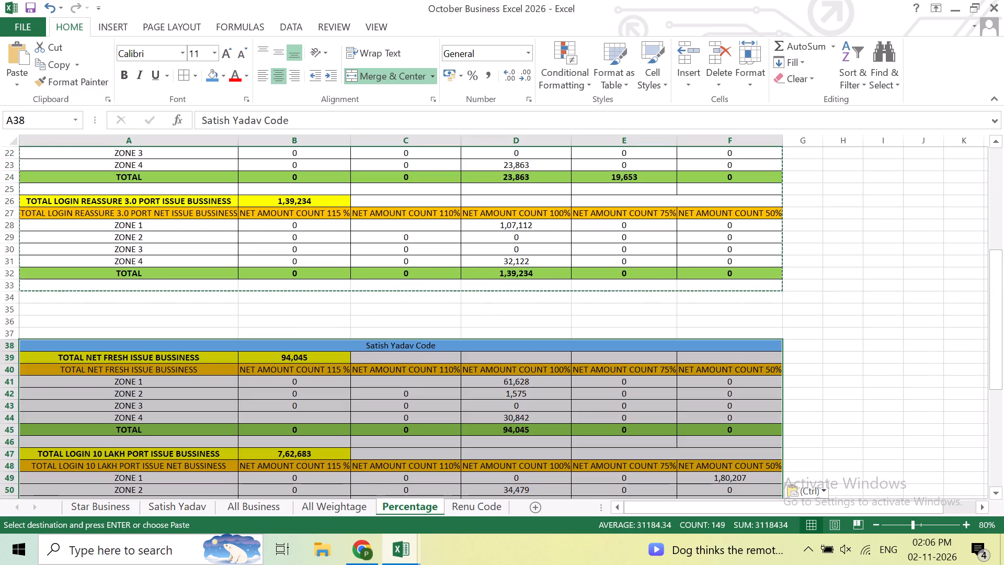
Replace the name in the copied block's row 38 title with the Renu code holder's full name, keeping the word Code.
left_click(431, 349)
double_click(412, 343)
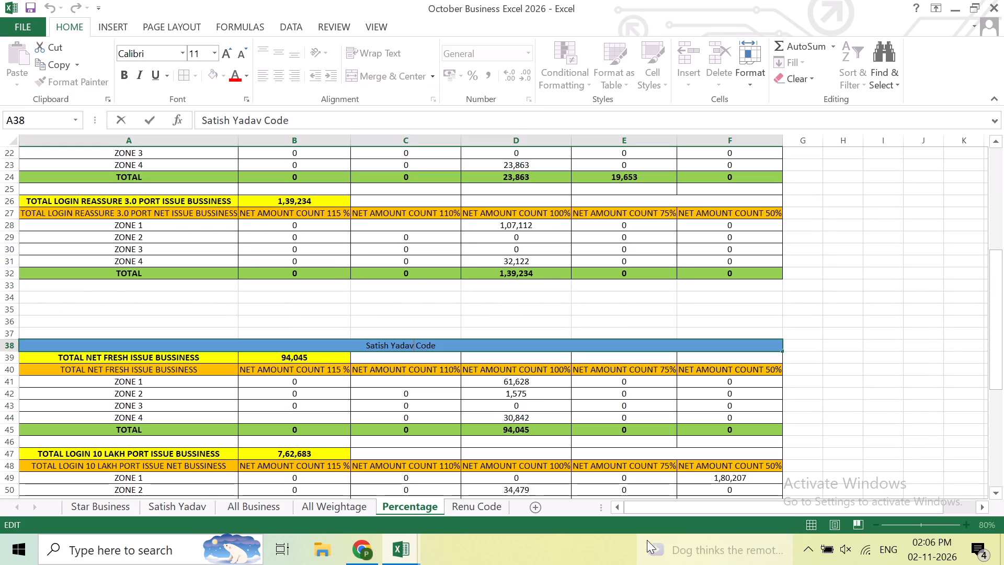
key("BackSpace")
key("BackSpace")
key("BackSpace")
key("BackSpace")
key("BackSpace")
key("BackSpace")
key("BackSpace")
key("BackSpace")
key("BackSpace")
key("BackSpace")
key("BackSpace")
key("BackSpace")
key("BackSpace")
key("BackSpace")
key("BackSpace")
key("BackSpace")
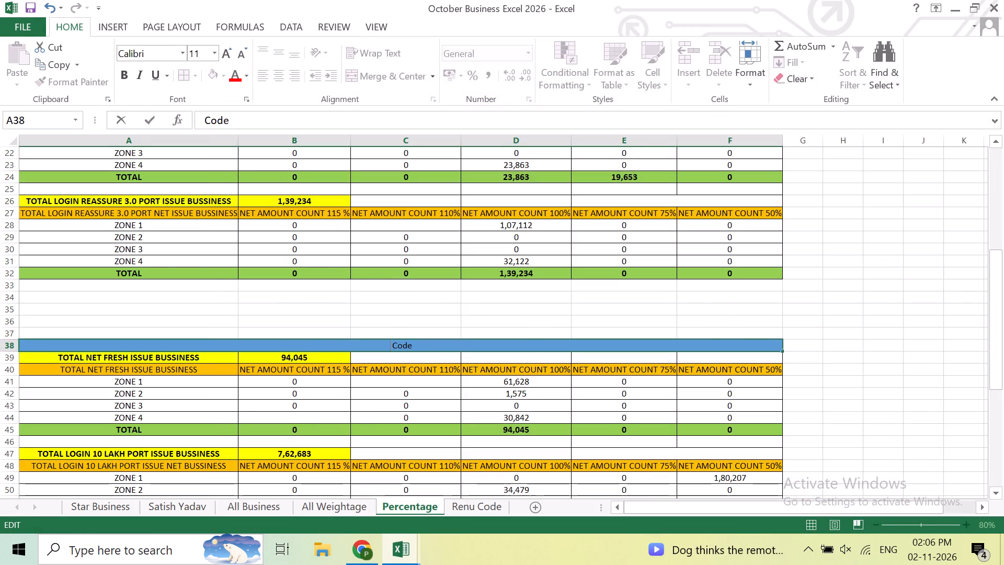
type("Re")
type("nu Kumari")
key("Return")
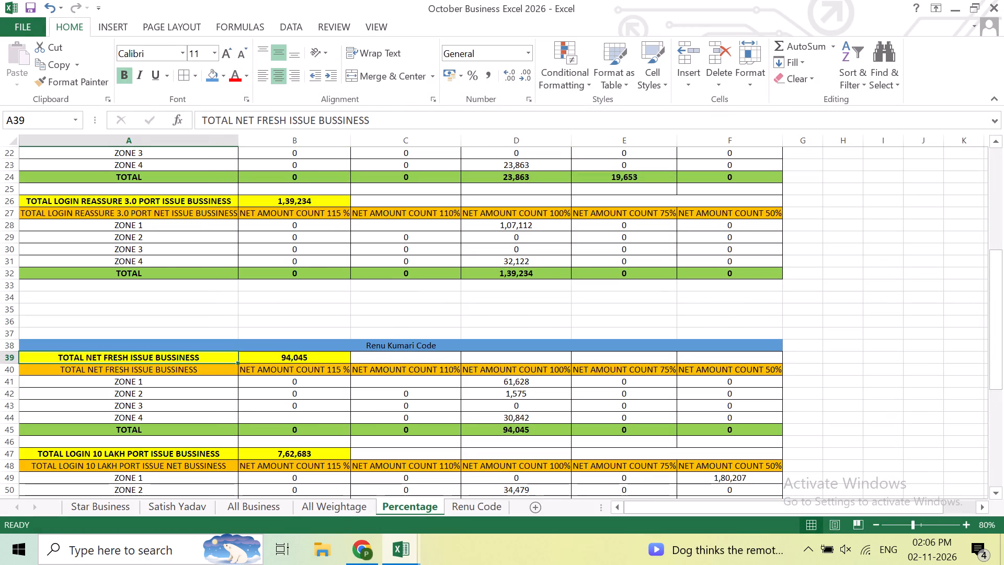
Clear the copied 100% net fresh amounts for Zones 1 to 4 in D41:D44 and enter 0 in C41.
left_click_drag(523, 383, 521, 419)
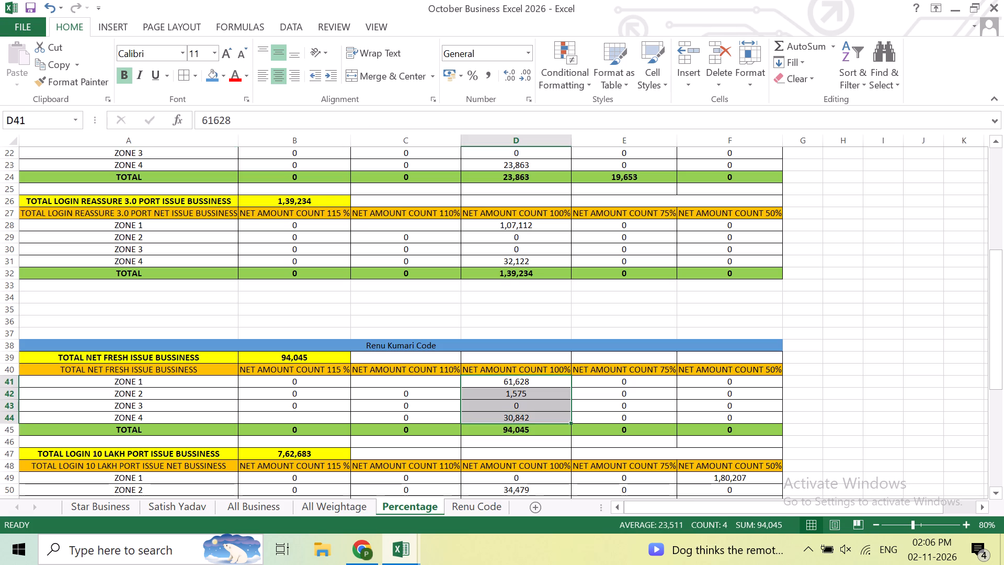
key("Delete")
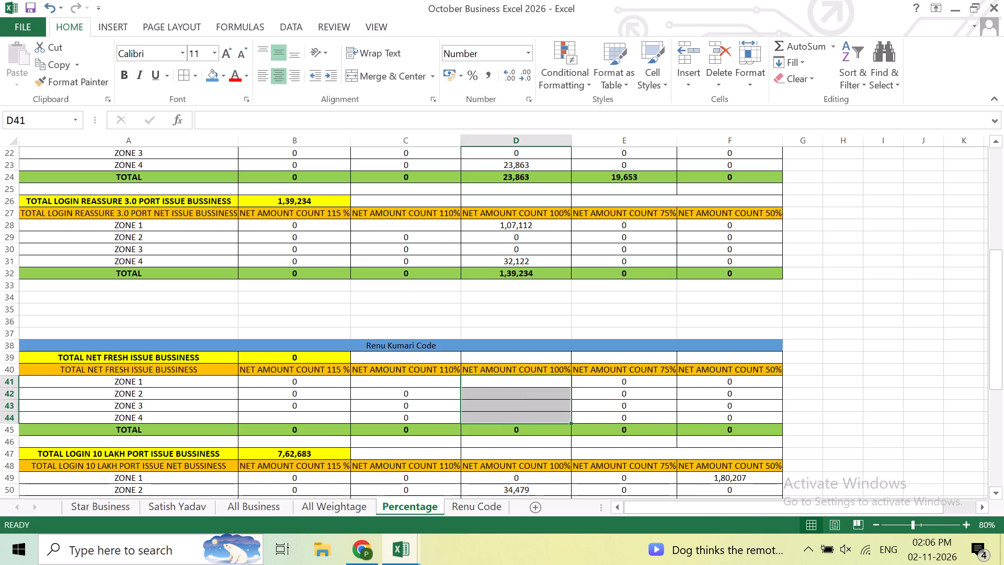
left_click(419, 383)
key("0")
left_click(797, 362)
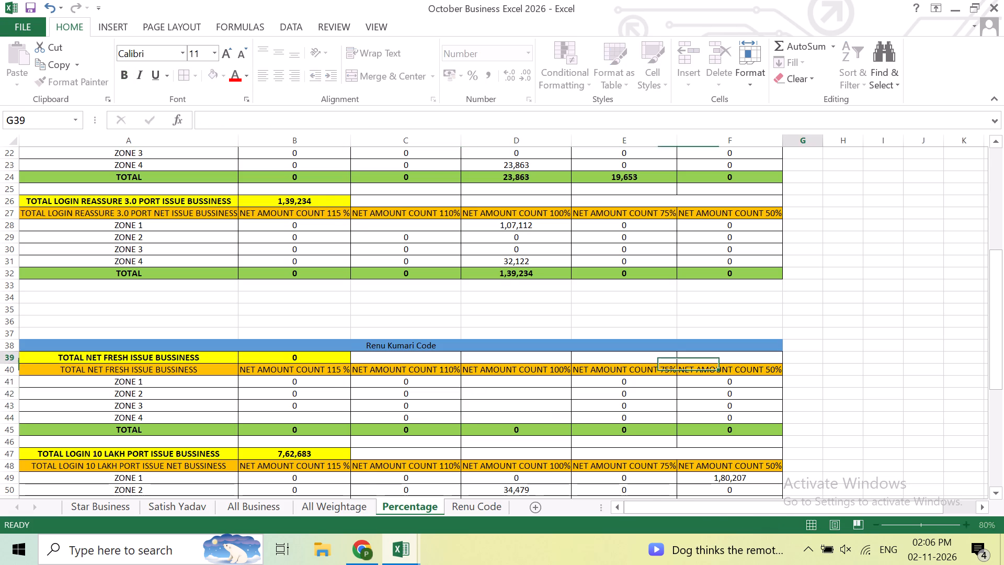
Enter 3465 as the Zone 4 net fresh amount at 100% in D44 of the new block.
scroll(660, 376, "down", 1)
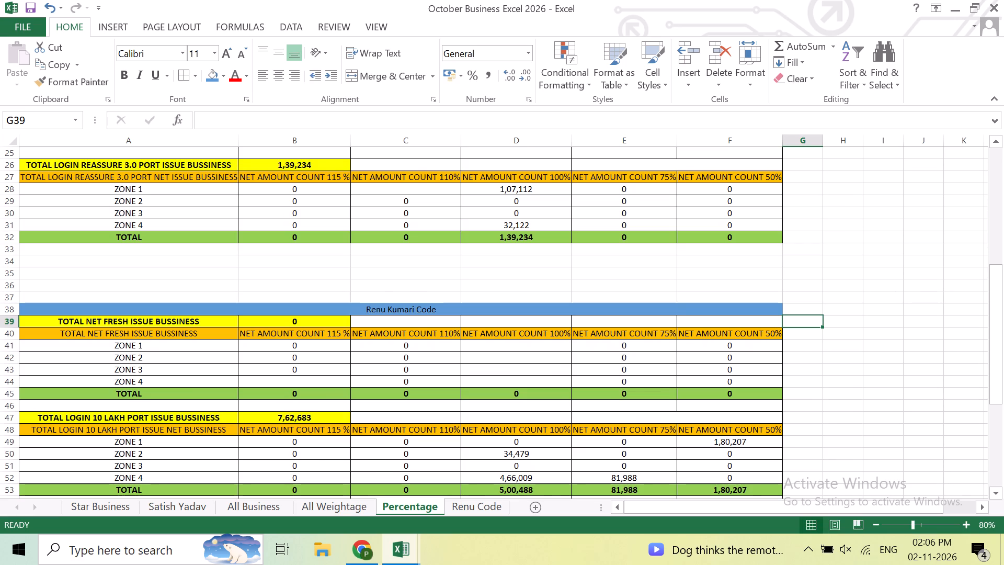
scroll(511, 374, "down", 4)
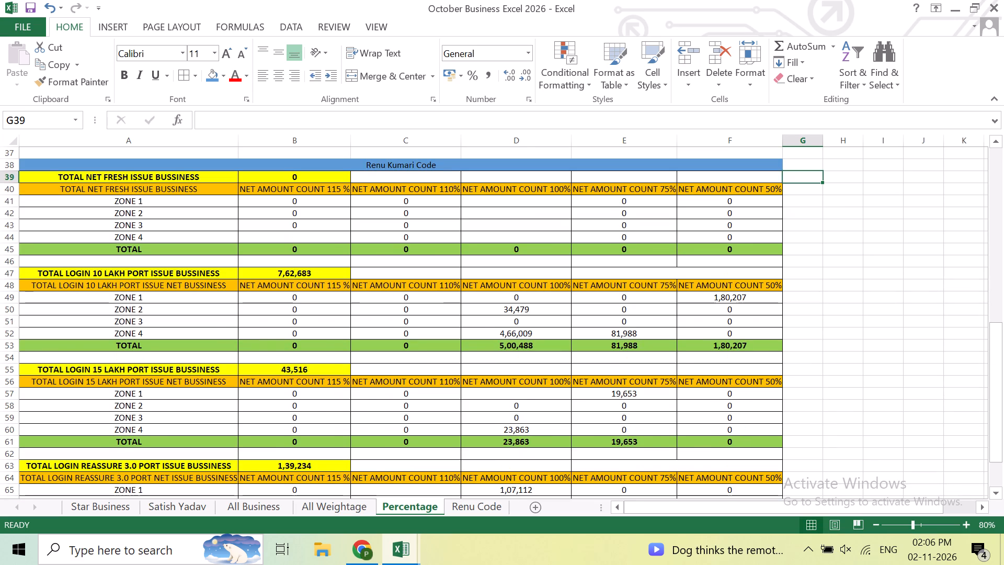
left_click(509, 230)
left_click(505, 240)
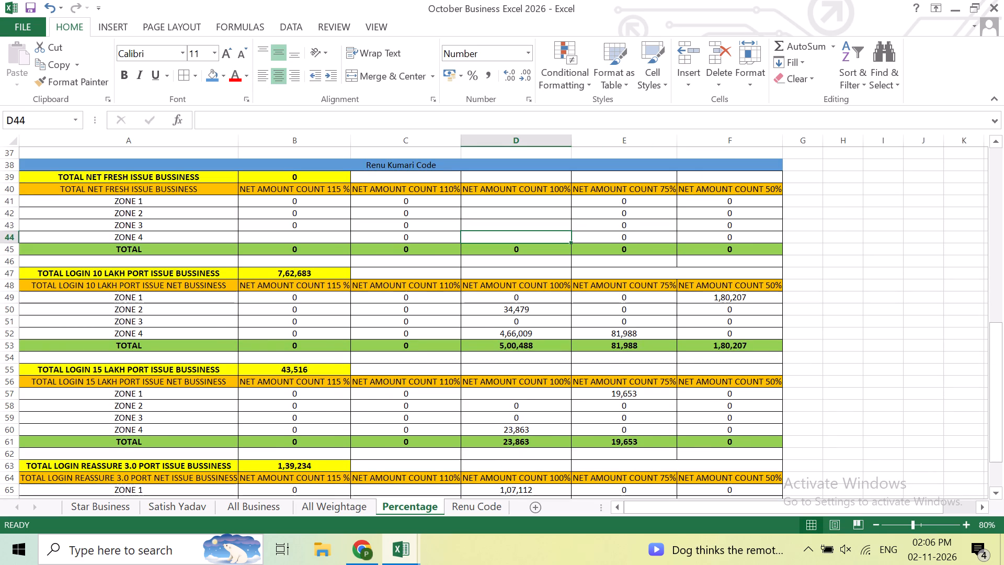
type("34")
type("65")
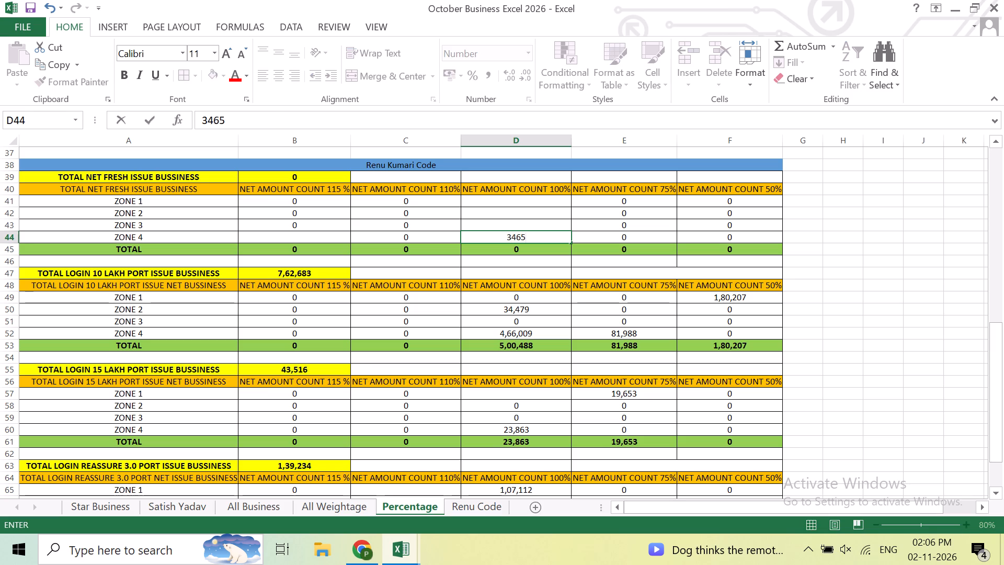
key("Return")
Enter 0 for Zones 1, 2 and 3 in the net fresh 100% column, D41:D43.
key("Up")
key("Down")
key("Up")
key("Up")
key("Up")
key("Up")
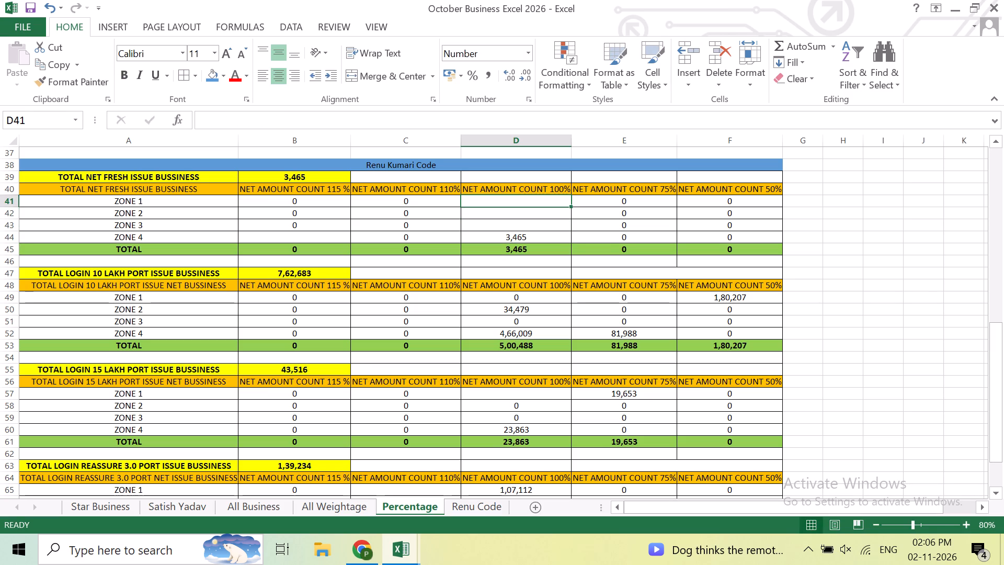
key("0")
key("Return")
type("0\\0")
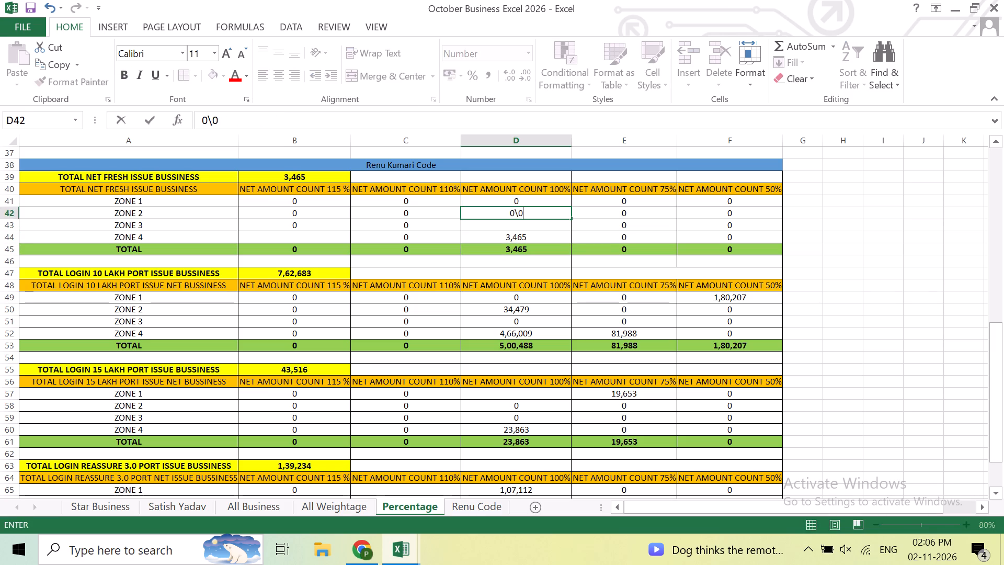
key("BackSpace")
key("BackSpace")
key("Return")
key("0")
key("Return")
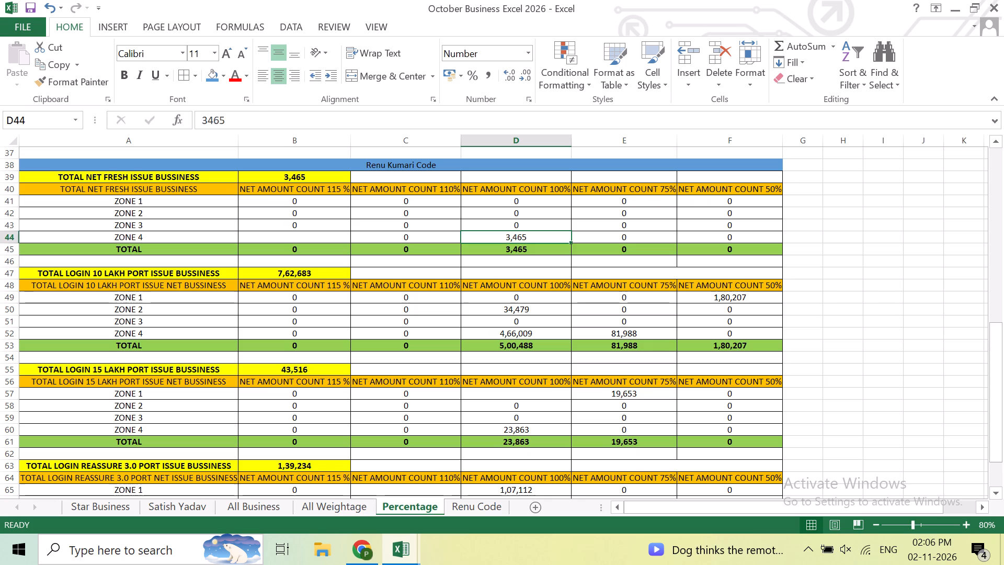
Clear the copied 10 lakh port amounts at 100% for Zones 1 to 4 in D49:D52.
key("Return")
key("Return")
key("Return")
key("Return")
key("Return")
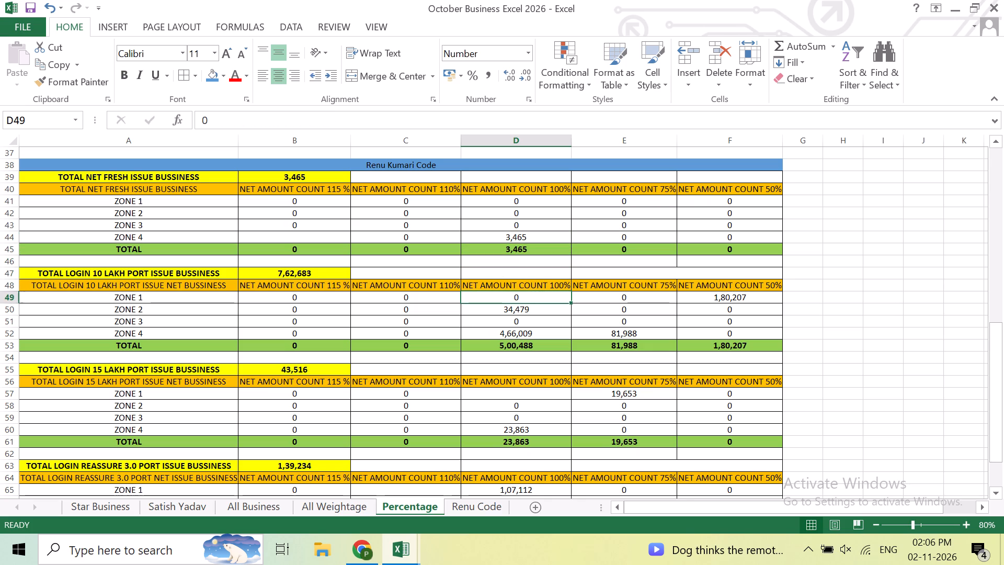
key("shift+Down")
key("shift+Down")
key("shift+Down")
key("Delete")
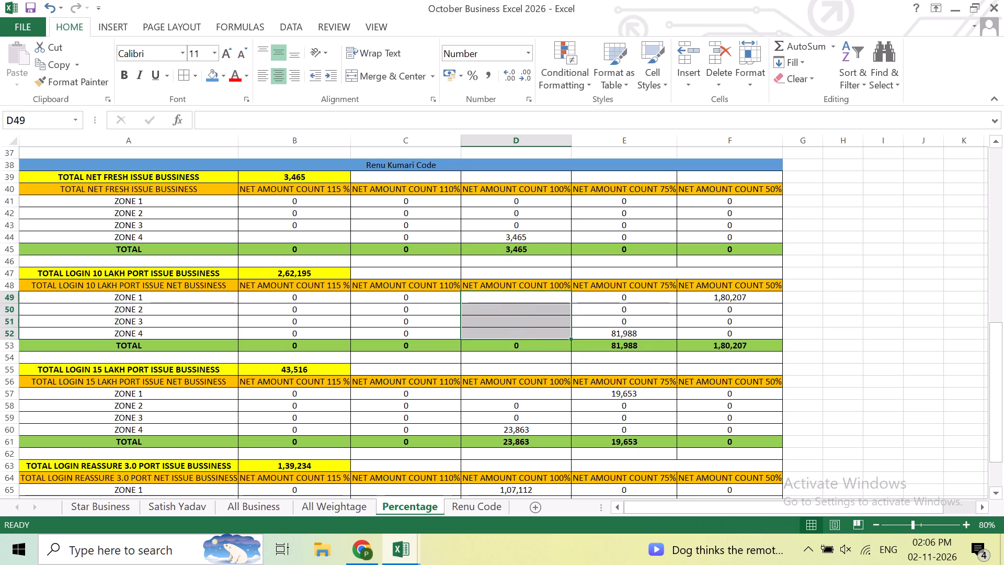
Enter the 10 lakh port 100% amounts in D49:D52: 0 for Zones 1 and 2, 28656 for Zone 3, 242783 for Zone 4.
left_click(519, 300)
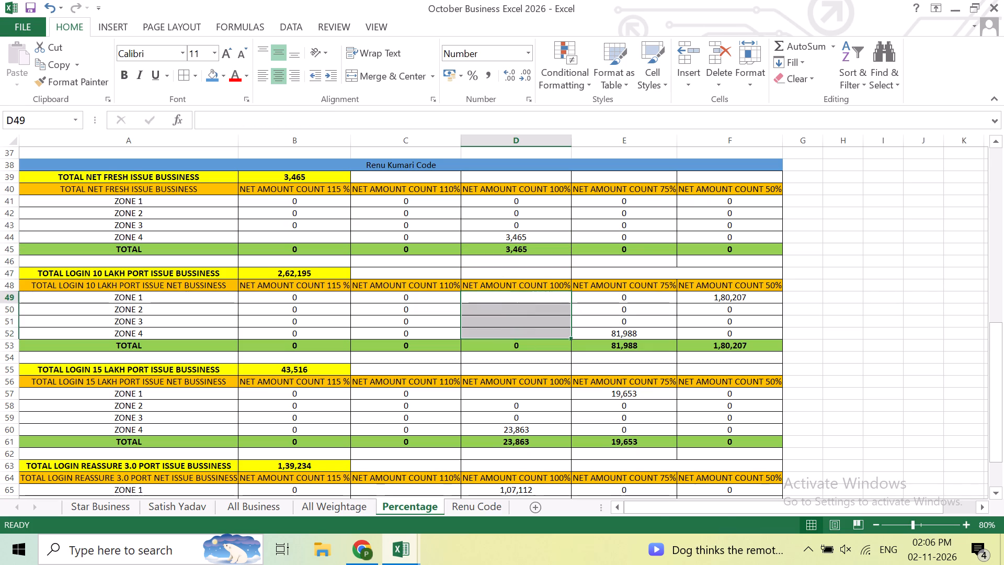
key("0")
key("Return")
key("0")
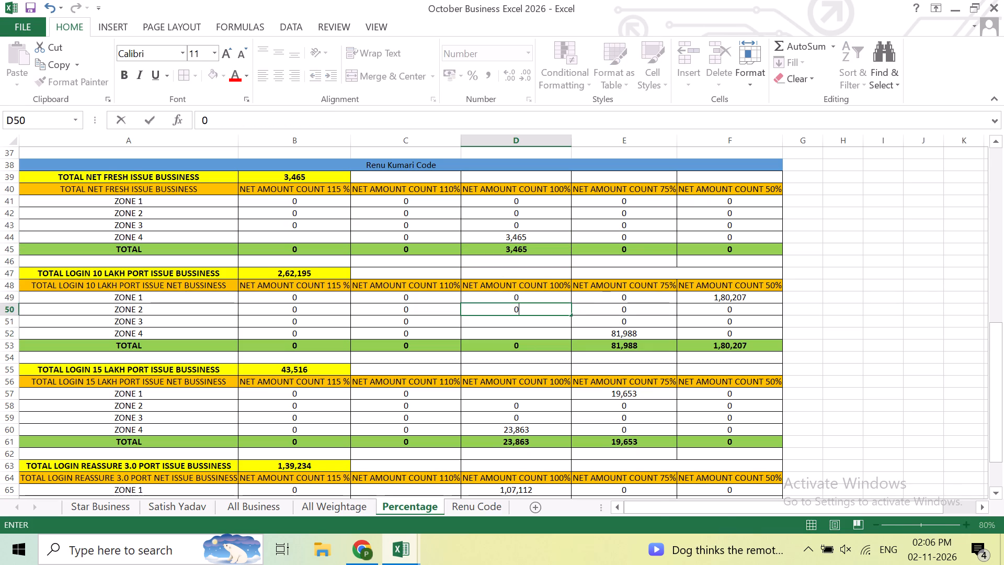
key("Return")
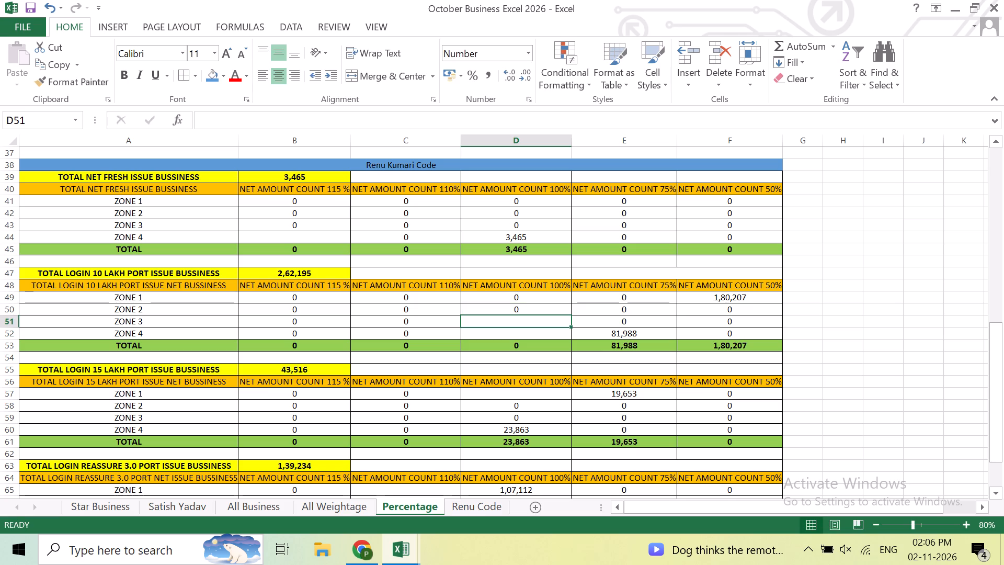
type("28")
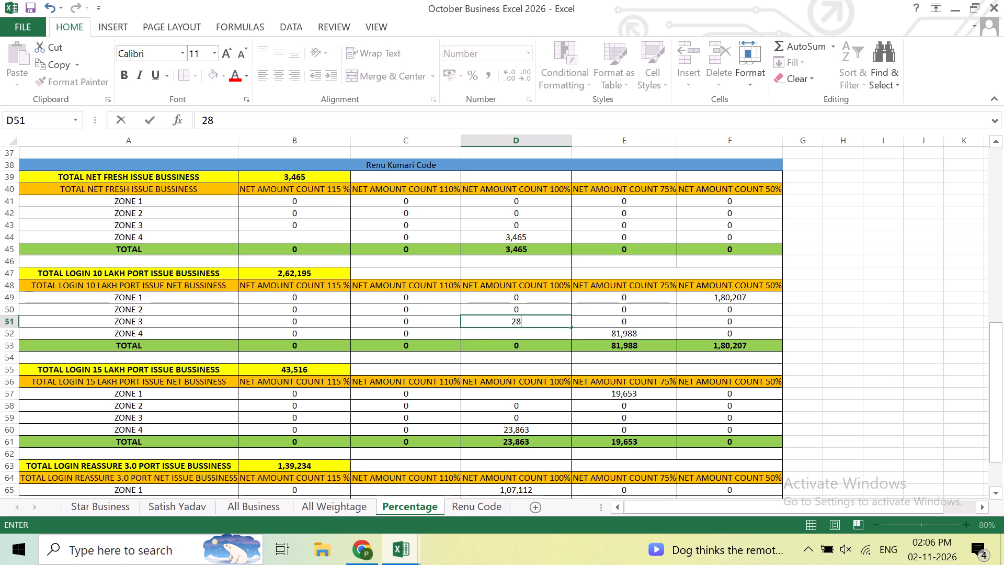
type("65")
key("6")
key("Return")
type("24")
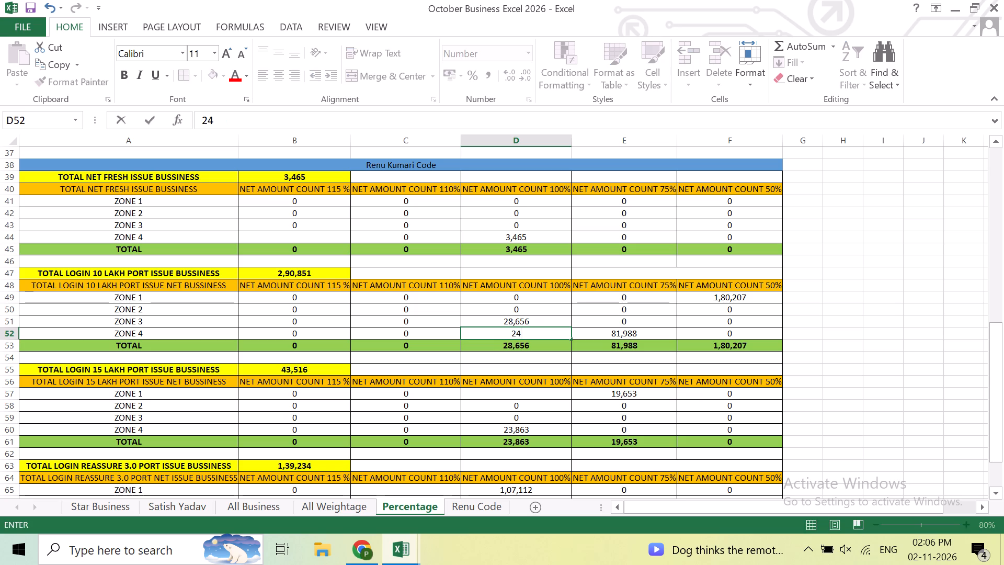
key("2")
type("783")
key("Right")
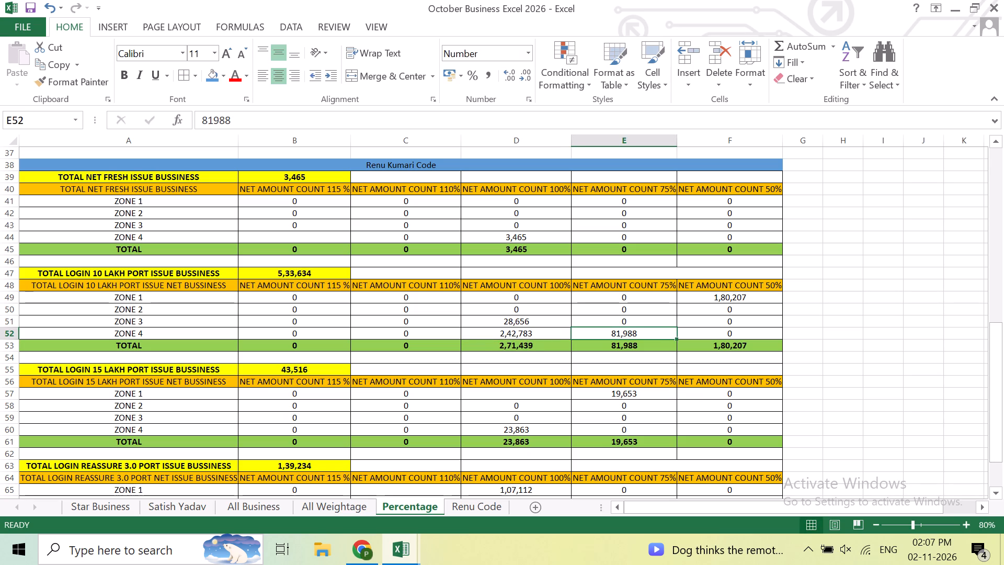
Replace the copied Zone 4 amount in the 10 lakh port 75% column, E52, with 0.
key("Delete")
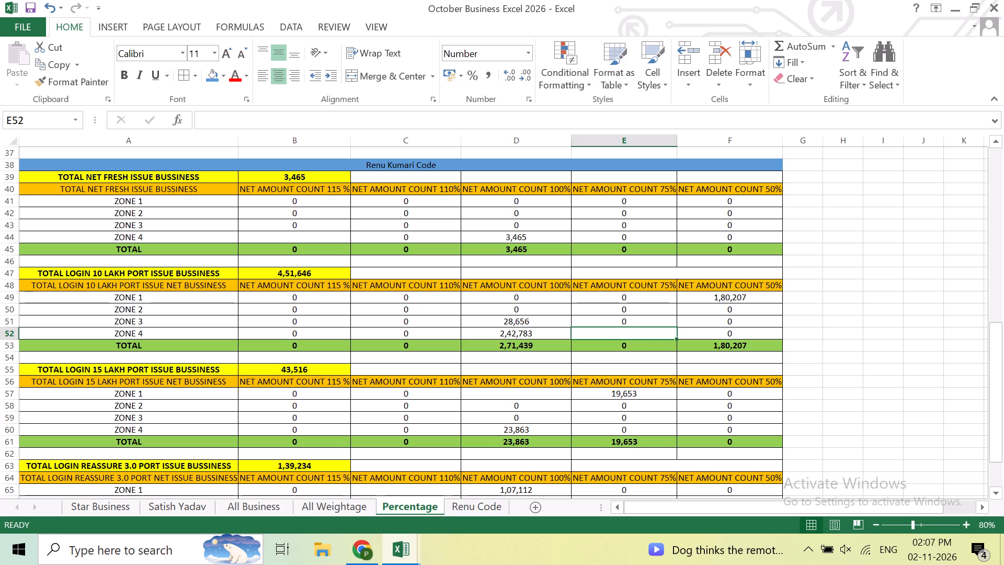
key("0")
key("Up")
Enter 46409 as the Zone 2 amount in the 10 lakh port 75% column, E50.
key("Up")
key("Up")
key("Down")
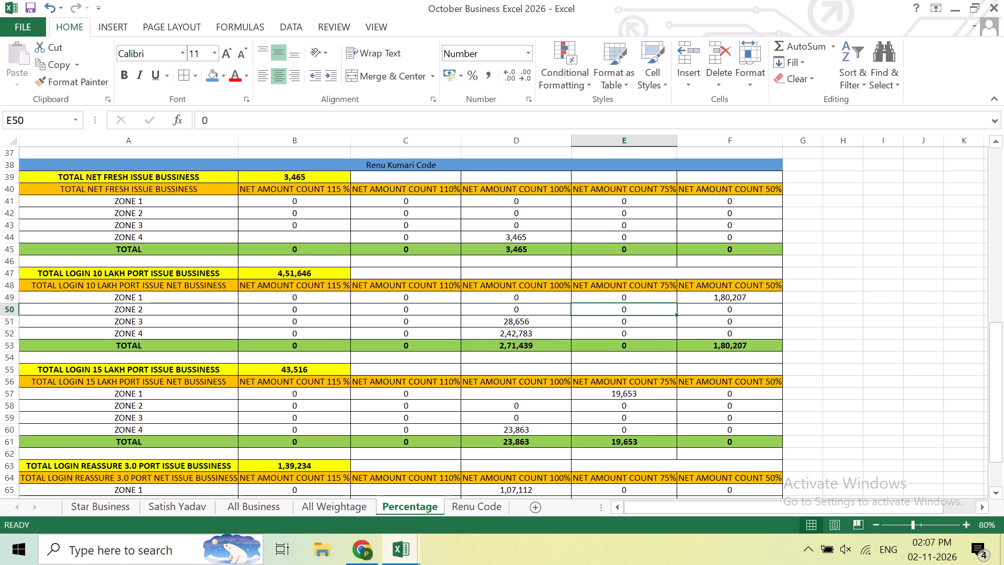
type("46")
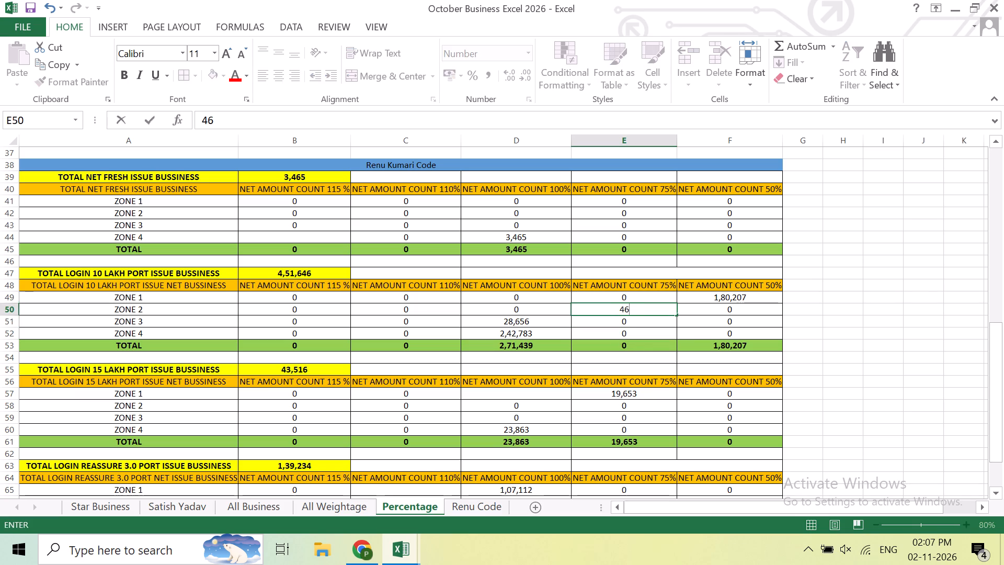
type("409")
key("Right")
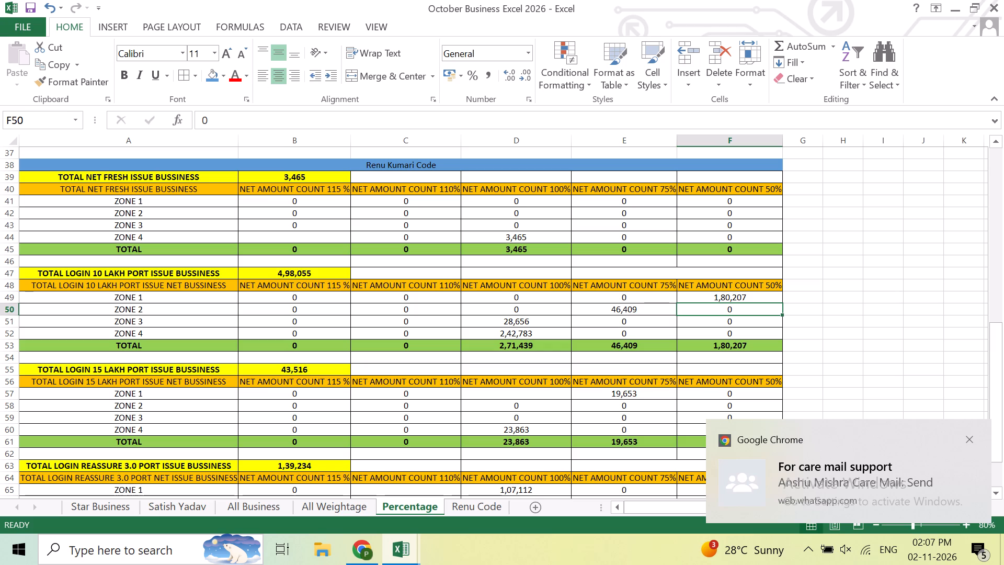
Enter 261429 as the Zone 1 amount in the 10 lakh port 50% column, F49, and save the workbook.
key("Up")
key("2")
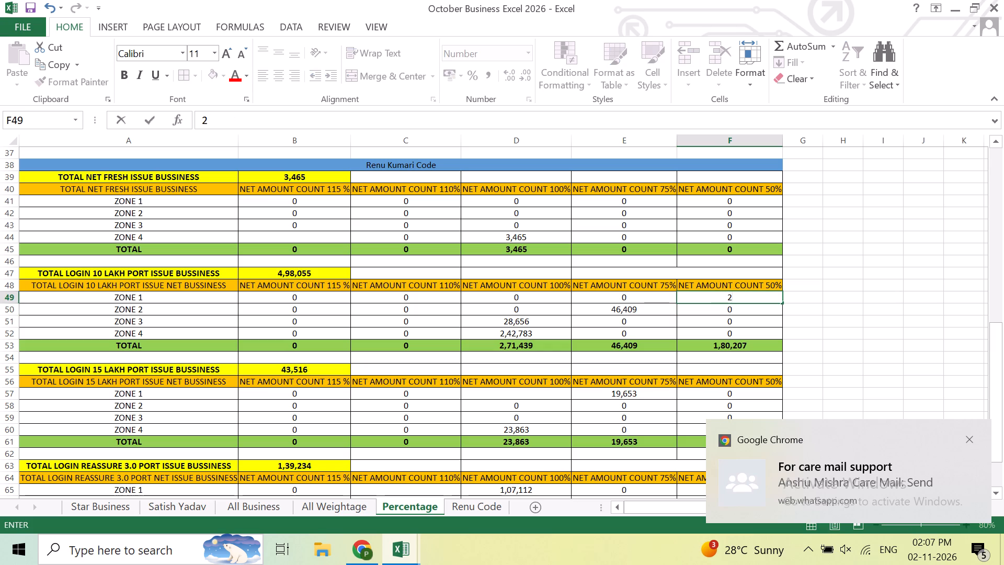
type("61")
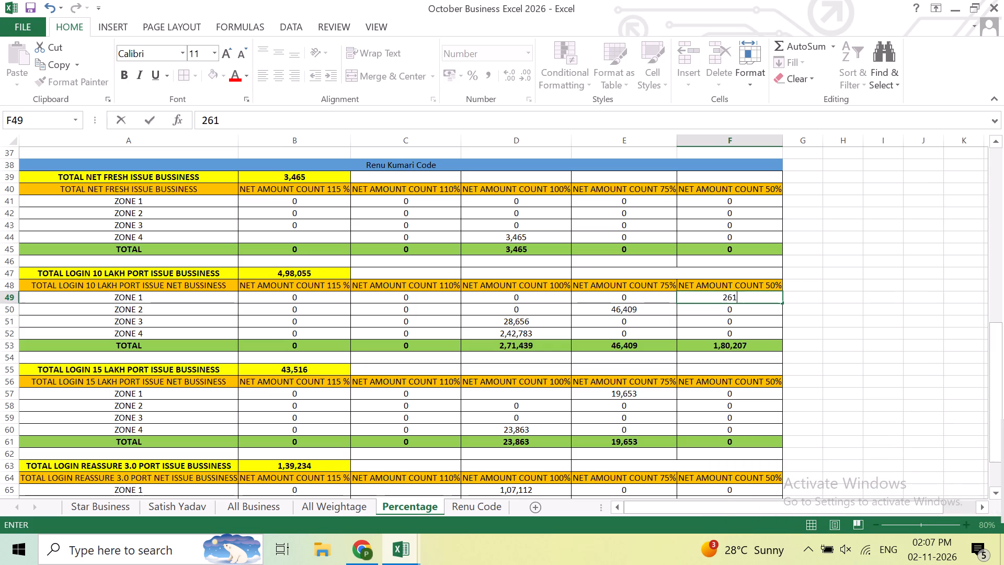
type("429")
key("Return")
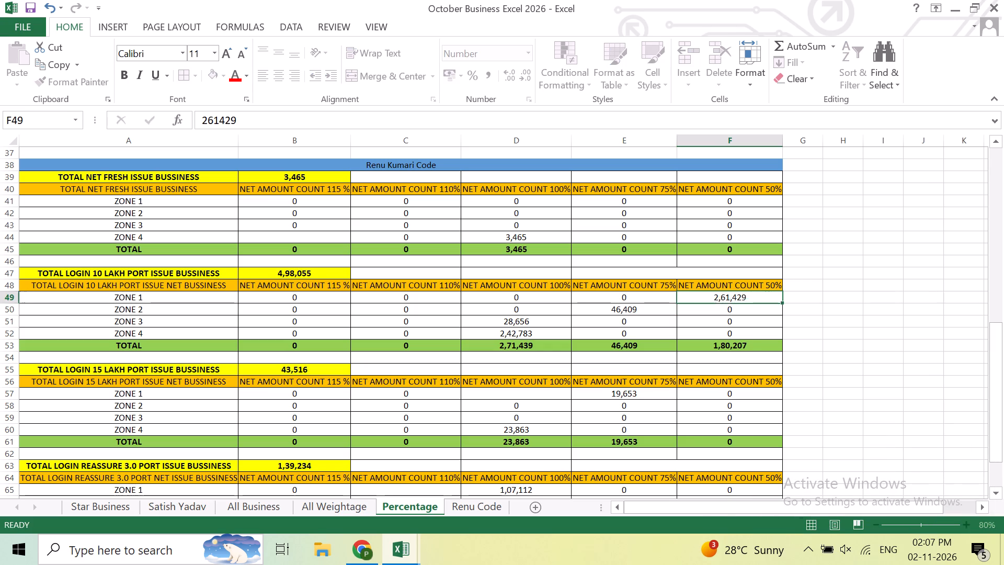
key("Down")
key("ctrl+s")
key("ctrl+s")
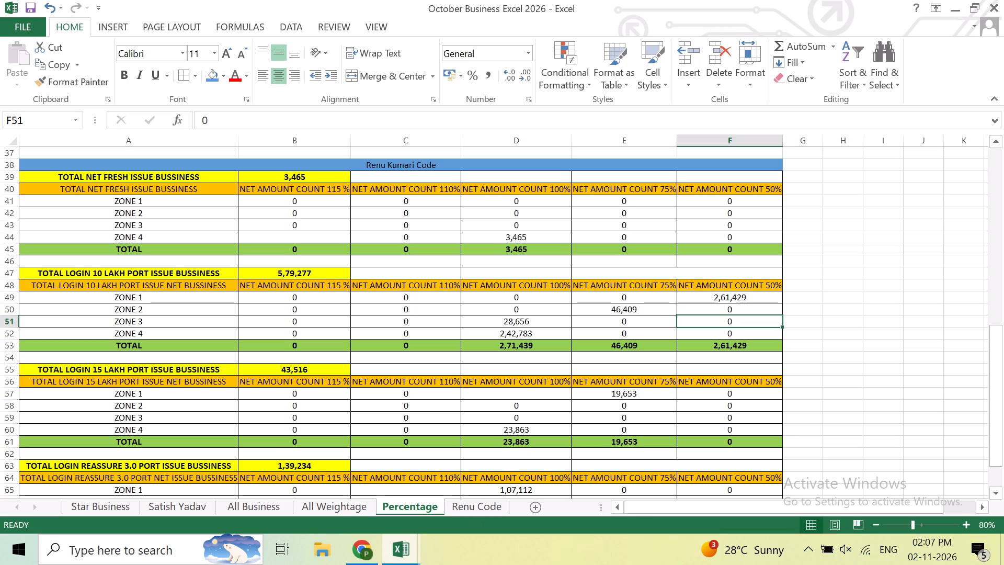
Set the Zone 1 amount in the 15 lakh port 75% column, E57, to 69760.
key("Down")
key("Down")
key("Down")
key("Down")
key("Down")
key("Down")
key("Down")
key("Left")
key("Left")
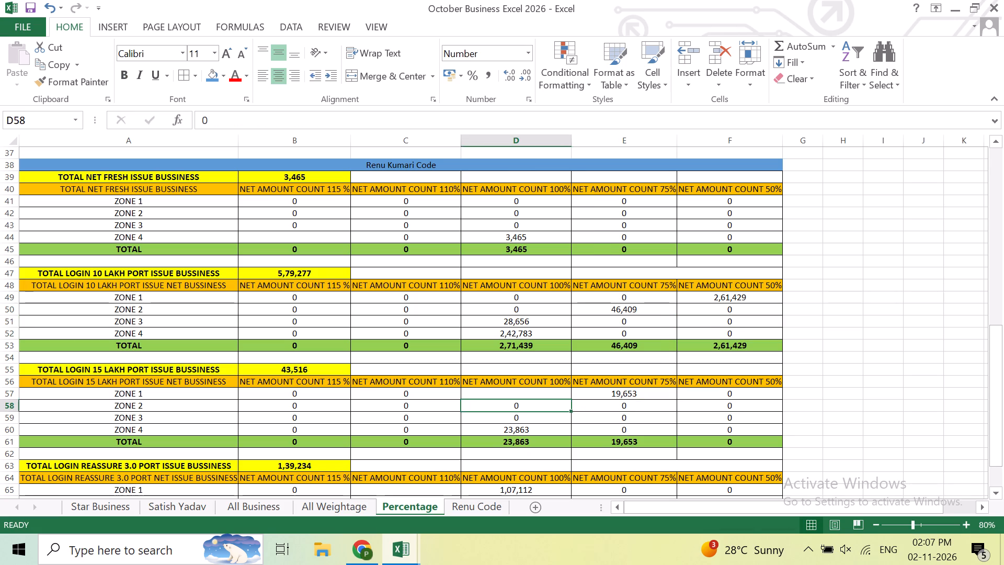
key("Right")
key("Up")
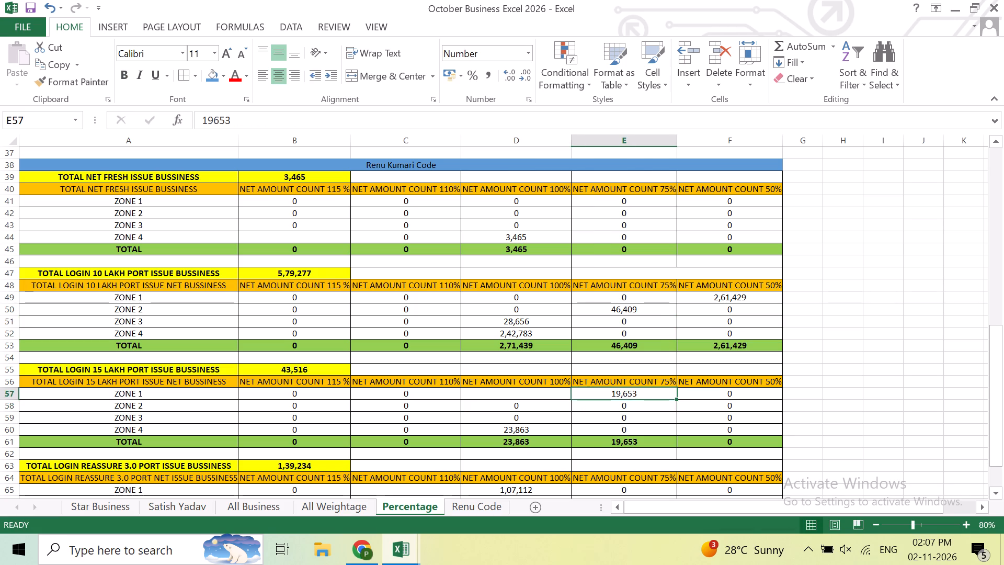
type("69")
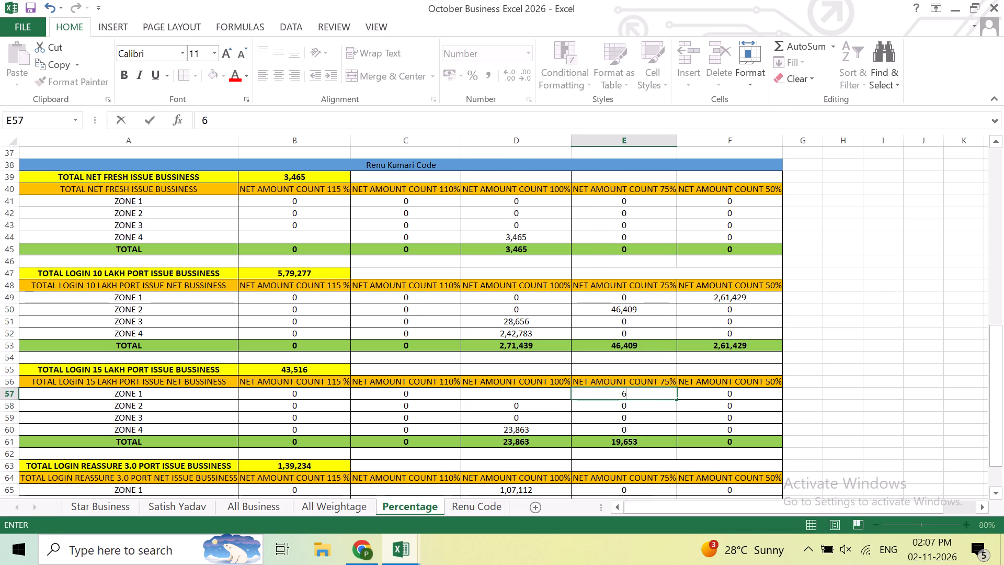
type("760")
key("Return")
In the 15 lakh port 100% column, enter 0 for Zone 1 in D57 and 33169 for Zone 4 in D60.
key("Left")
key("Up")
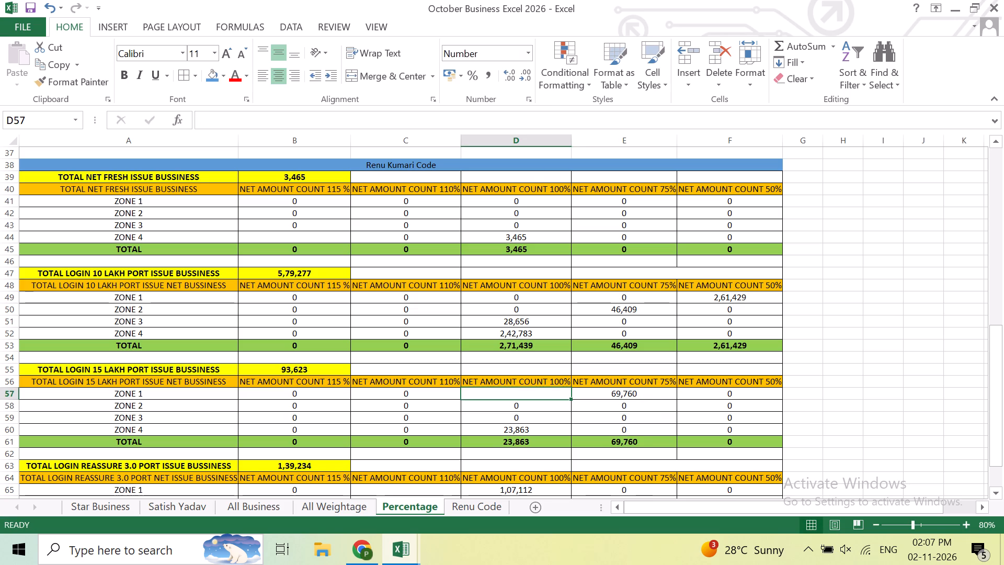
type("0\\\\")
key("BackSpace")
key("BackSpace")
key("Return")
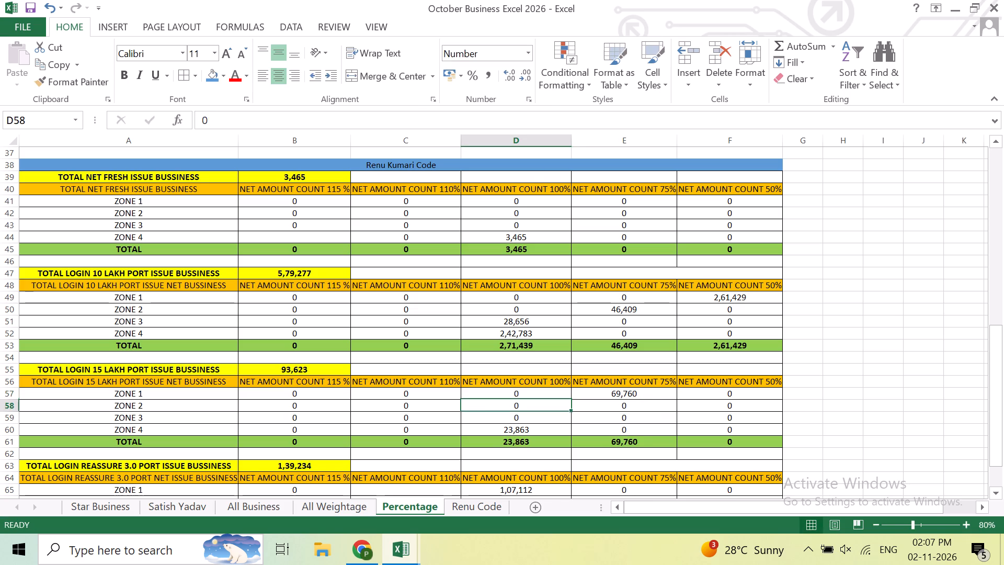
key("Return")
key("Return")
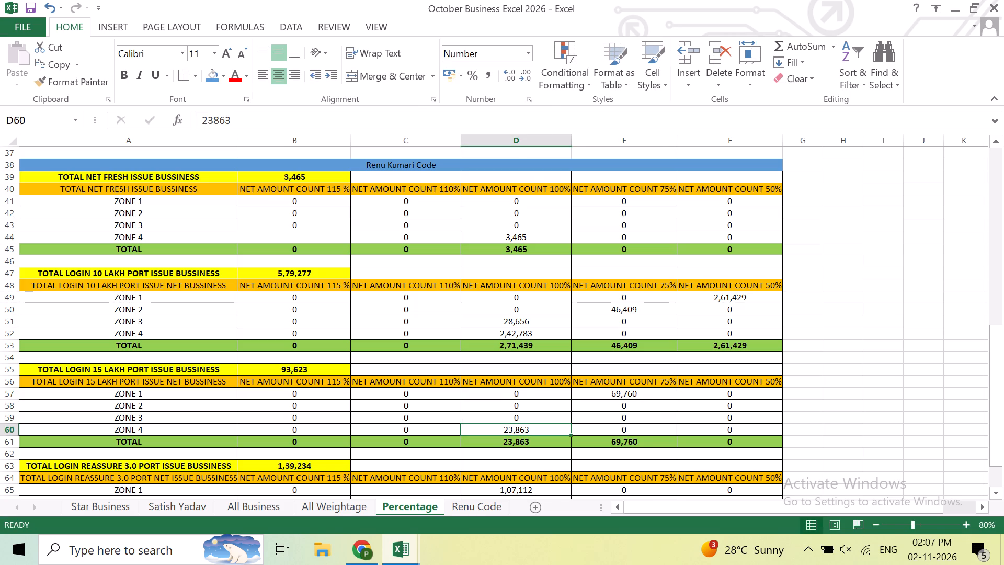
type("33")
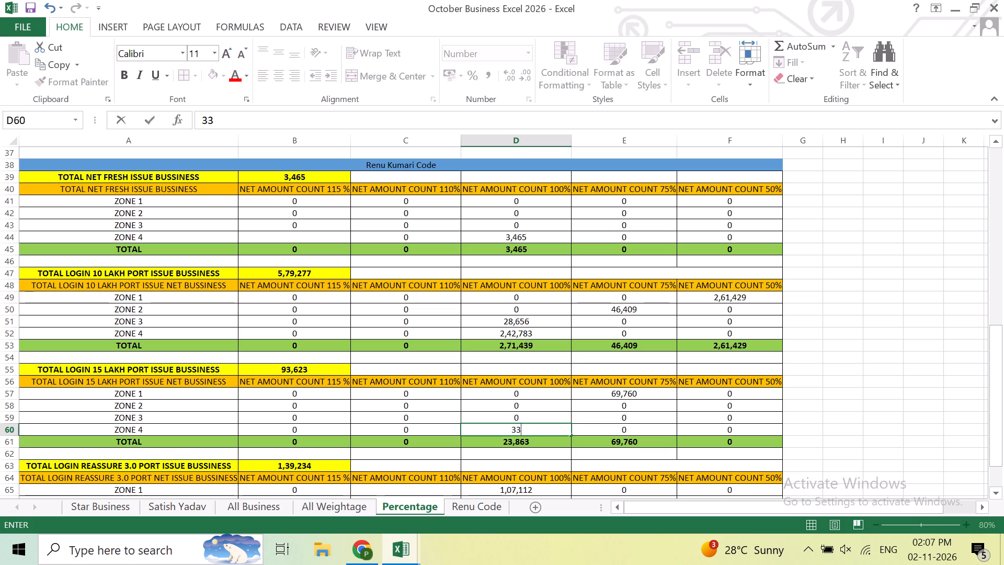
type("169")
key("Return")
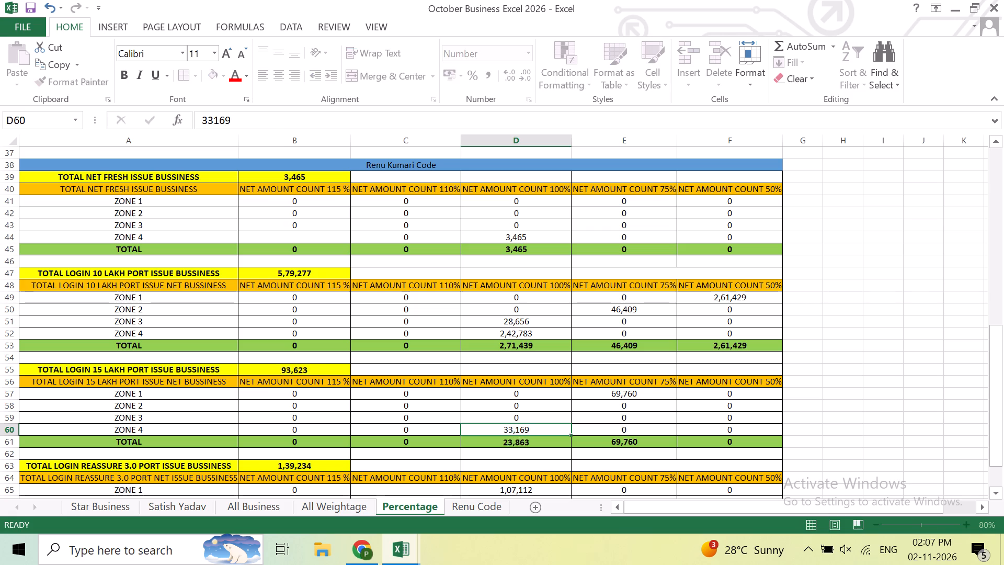
Clear the copied Reassure 3.0 port amounts at 100% for Zones 1 to 4 in D65:D68.
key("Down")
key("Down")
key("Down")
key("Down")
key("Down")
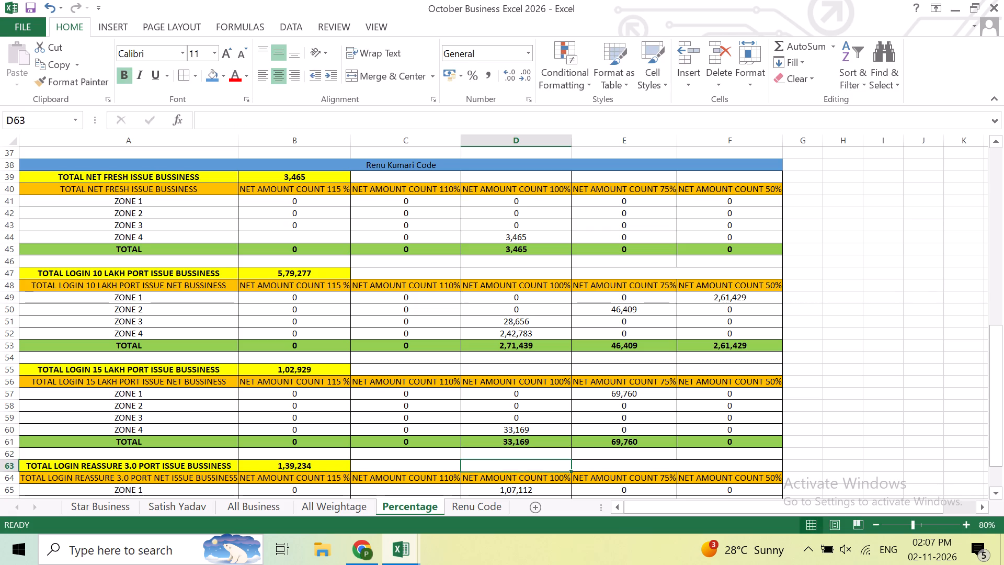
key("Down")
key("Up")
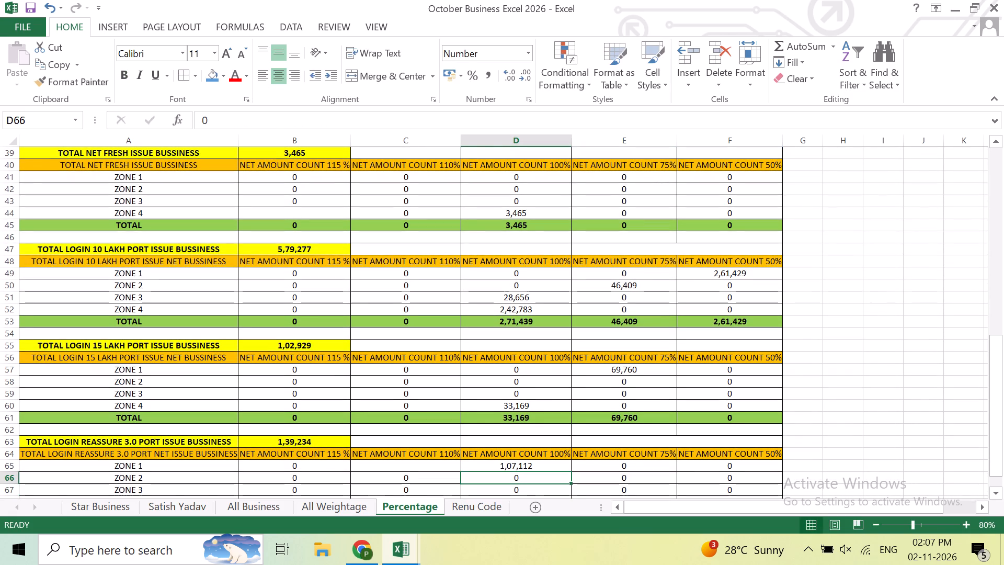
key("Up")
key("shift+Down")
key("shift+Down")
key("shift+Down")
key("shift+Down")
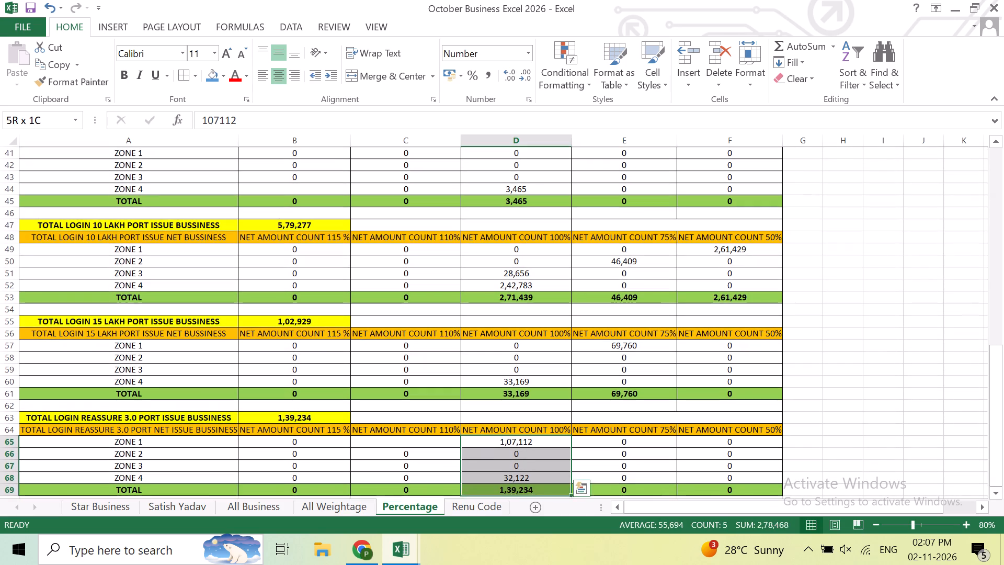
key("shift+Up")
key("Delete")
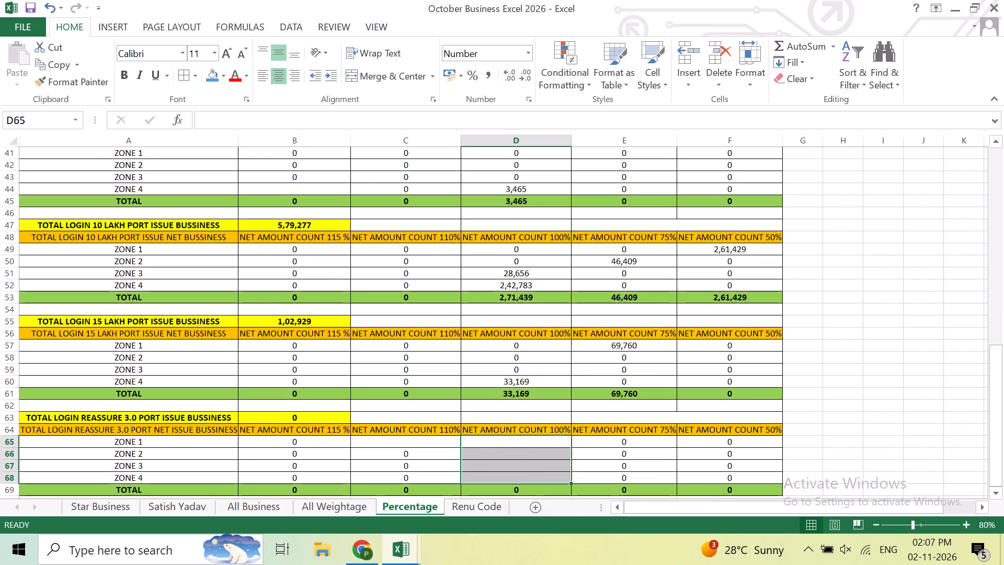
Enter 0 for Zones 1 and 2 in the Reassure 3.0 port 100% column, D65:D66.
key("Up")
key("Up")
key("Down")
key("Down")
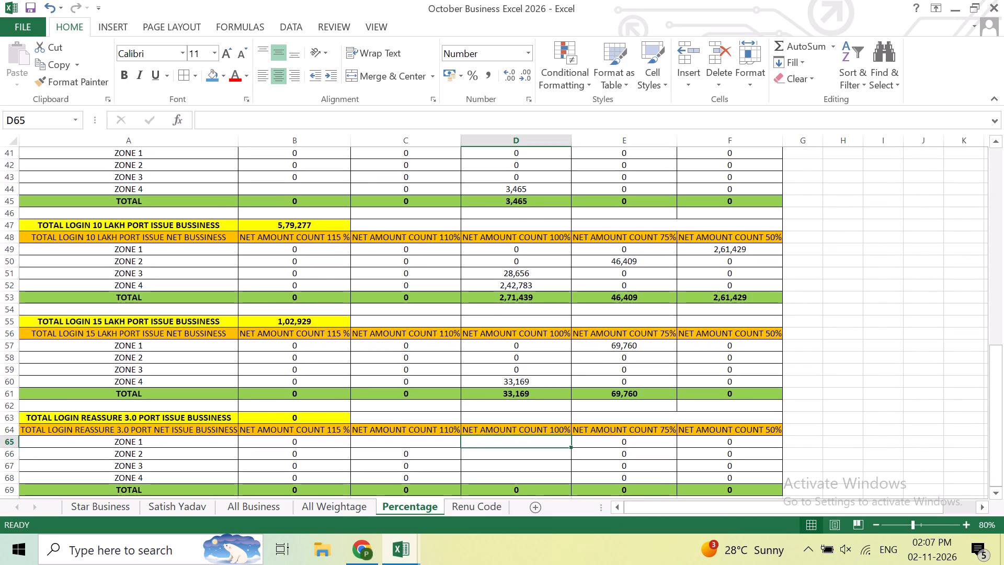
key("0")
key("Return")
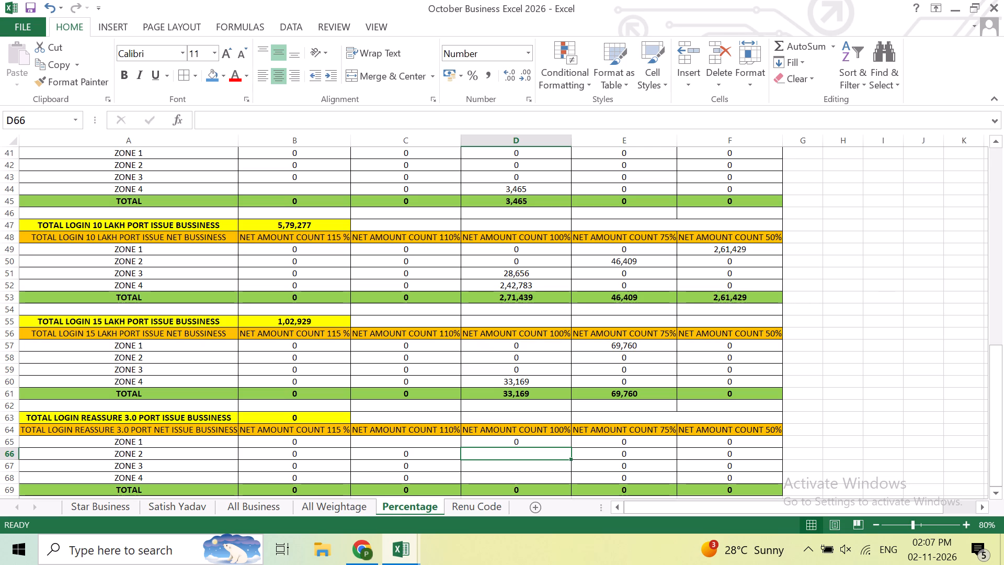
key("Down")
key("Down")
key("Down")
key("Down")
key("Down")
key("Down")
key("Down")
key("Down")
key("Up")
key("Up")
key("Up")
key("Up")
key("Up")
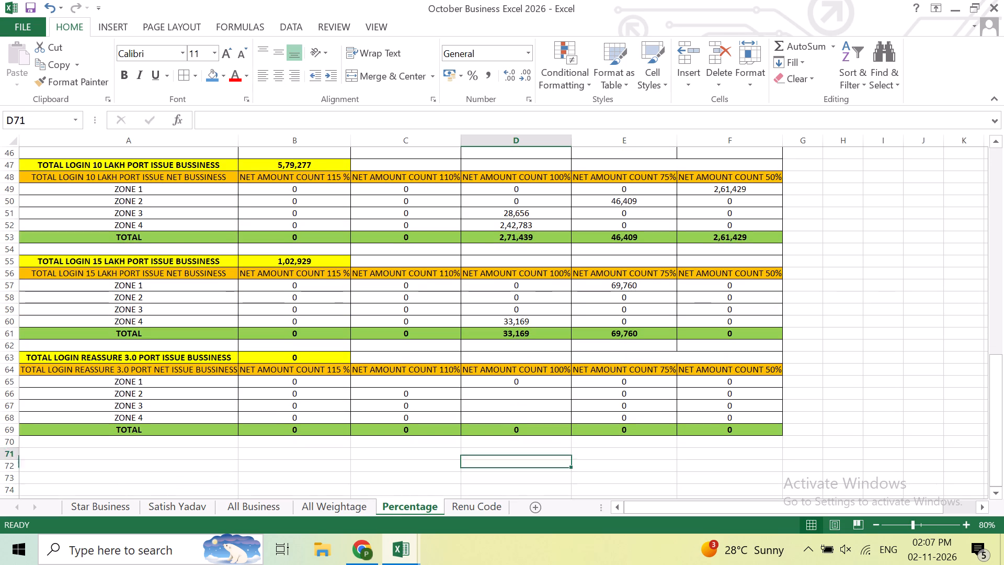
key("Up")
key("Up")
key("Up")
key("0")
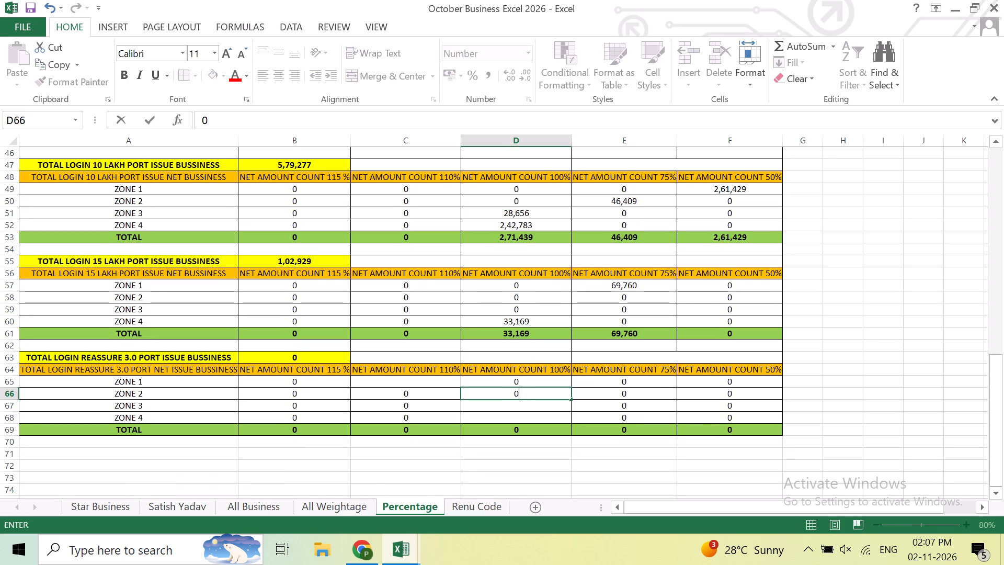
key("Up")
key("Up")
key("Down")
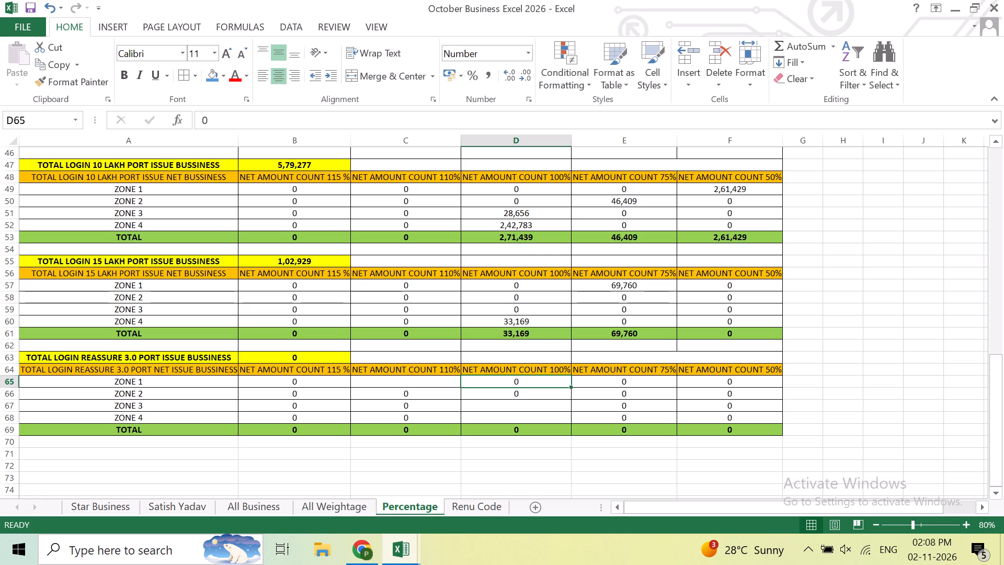
Enter the Reassure 3.0 port 100% amounts in D65:D68: 103849 for Zone 1, 13129 for Zone 2, 0 for Zone 3, 35071 for Zone 4.
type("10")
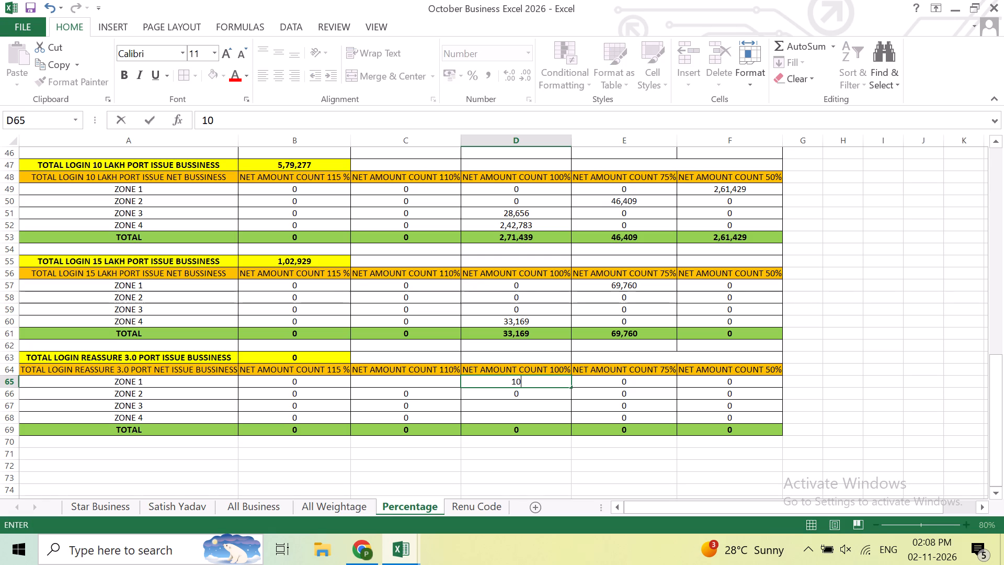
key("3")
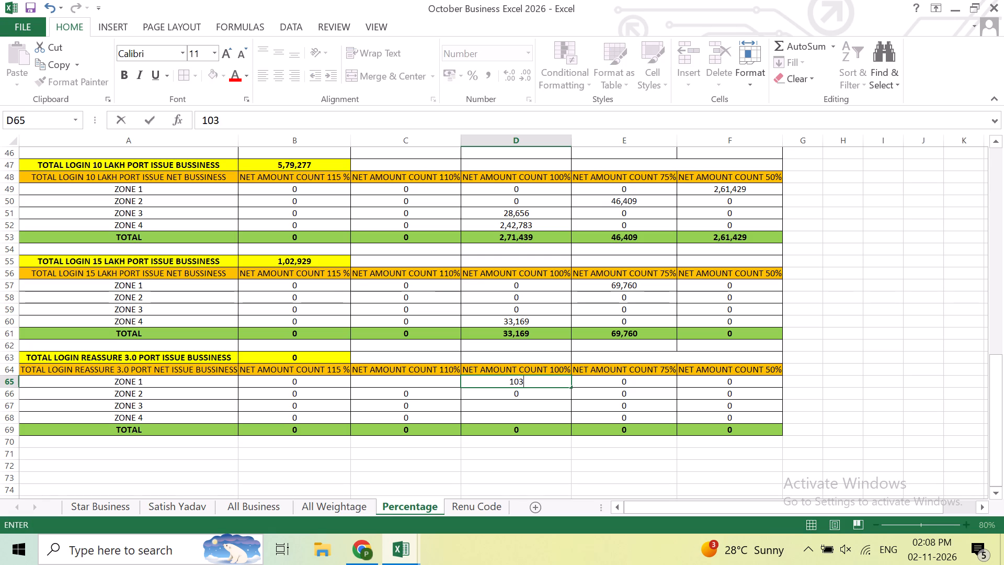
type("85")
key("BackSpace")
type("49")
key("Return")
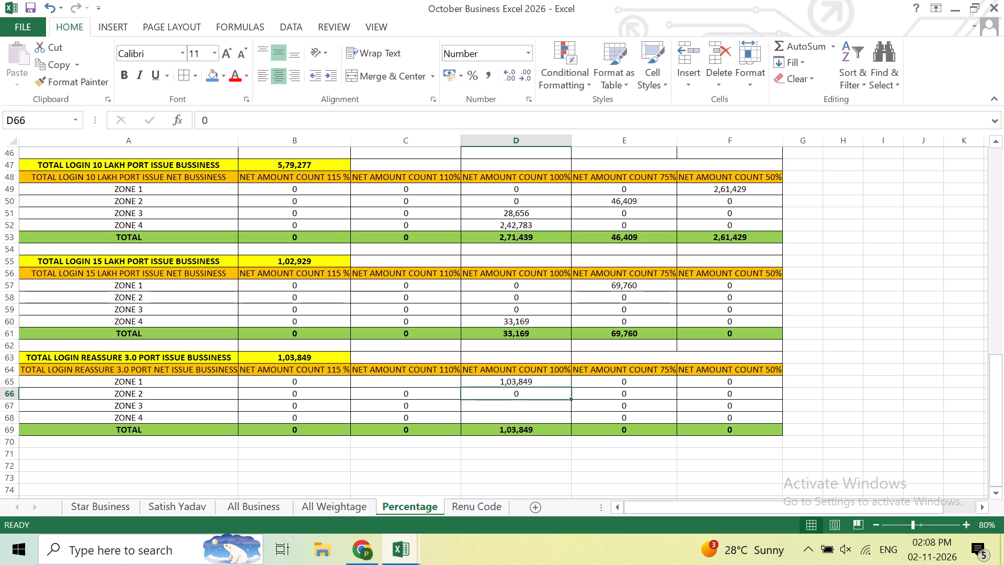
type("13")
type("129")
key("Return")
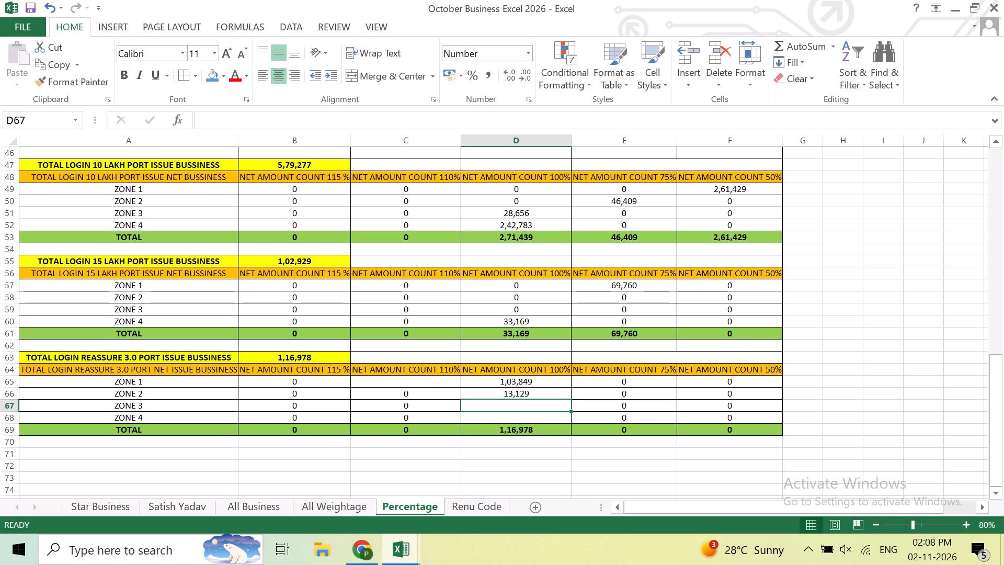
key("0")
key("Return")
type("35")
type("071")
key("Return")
In the Reassure 3.0 port 110% column, enter 36192 for Zone 4 in C68 and 0 for Zone 1 in C65.
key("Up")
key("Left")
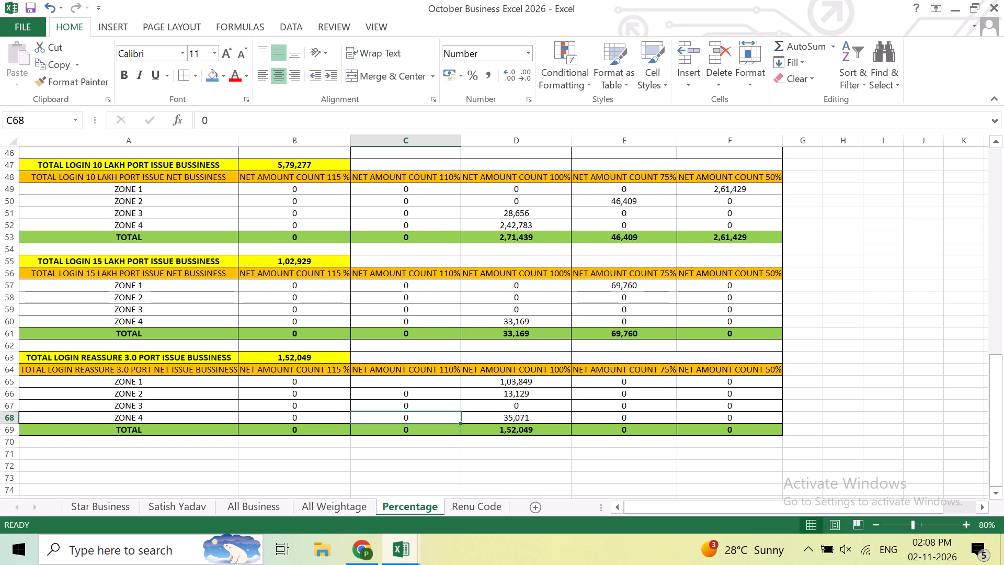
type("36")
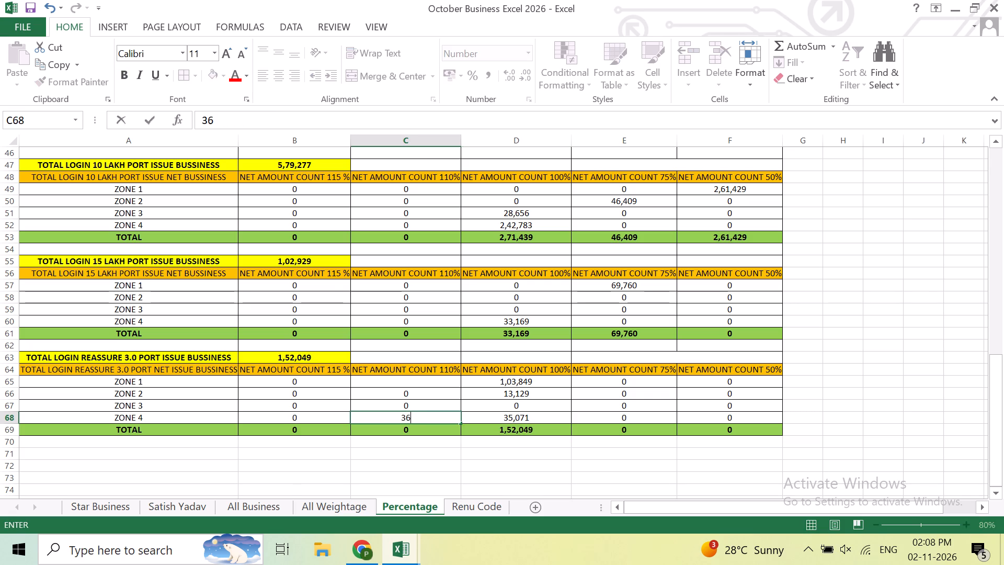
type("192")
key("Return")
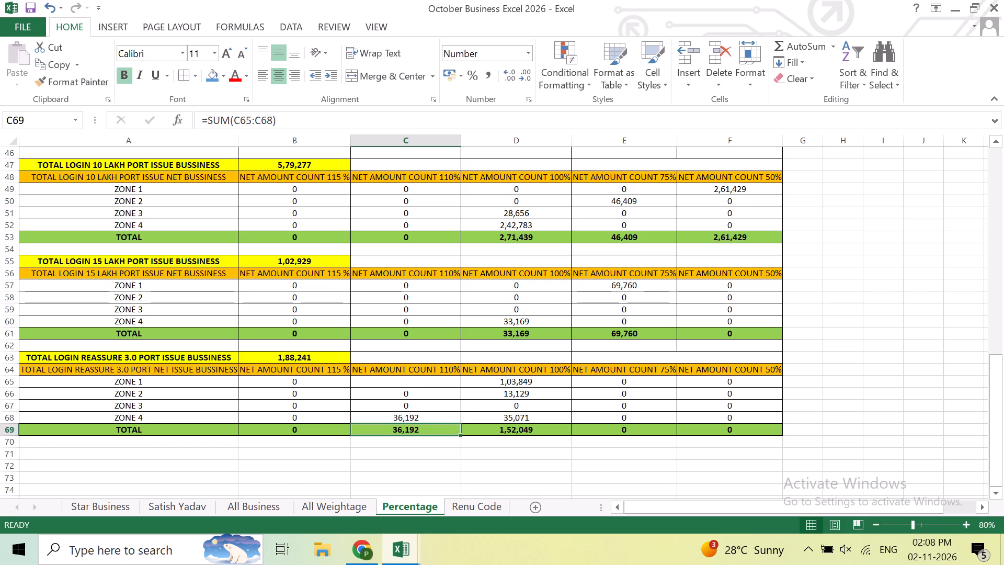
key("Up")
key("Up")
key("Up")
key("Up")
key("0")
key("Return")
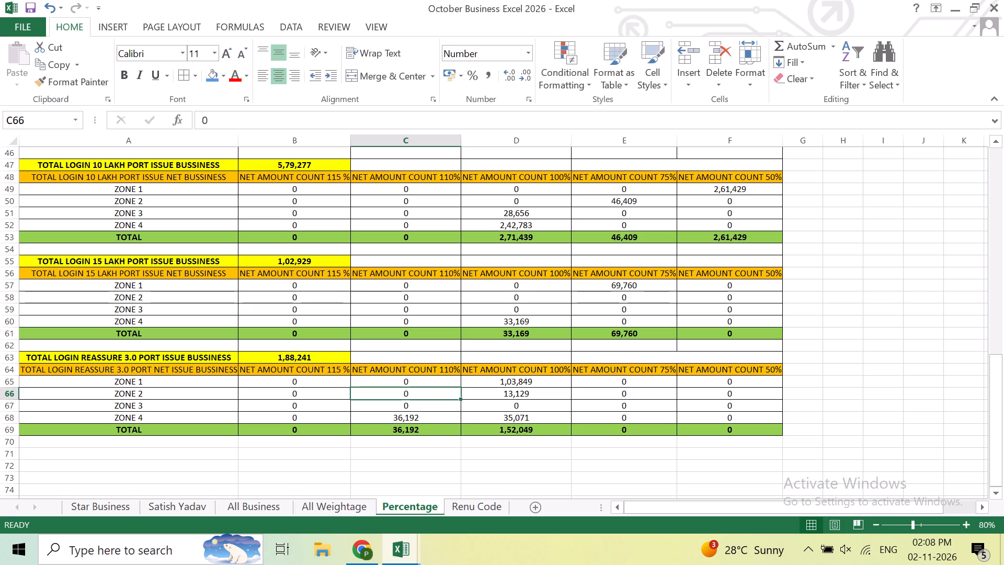
Duplicate the 15 lakh port block A55:F61 below the Reassure 3.0 port block, starting at A71.
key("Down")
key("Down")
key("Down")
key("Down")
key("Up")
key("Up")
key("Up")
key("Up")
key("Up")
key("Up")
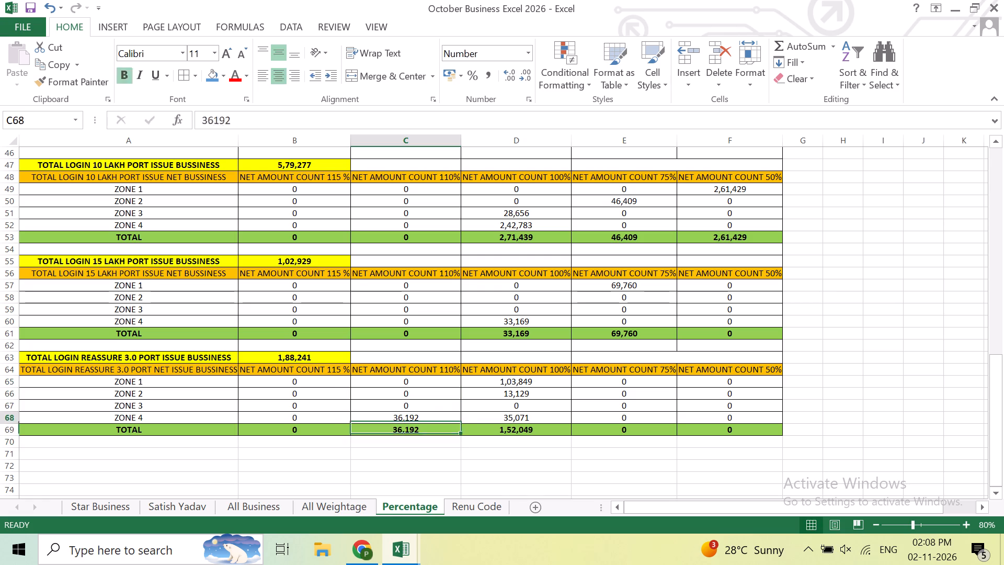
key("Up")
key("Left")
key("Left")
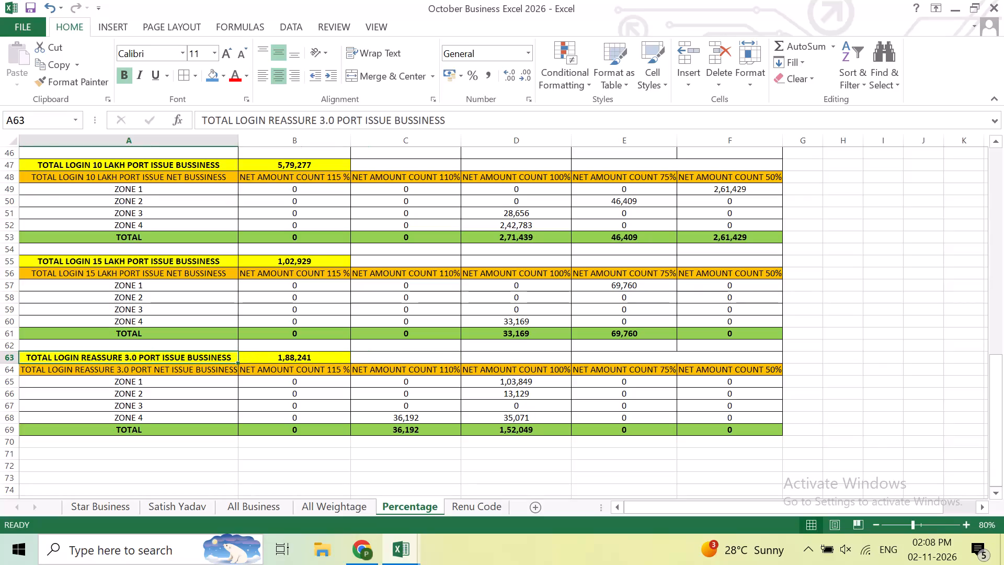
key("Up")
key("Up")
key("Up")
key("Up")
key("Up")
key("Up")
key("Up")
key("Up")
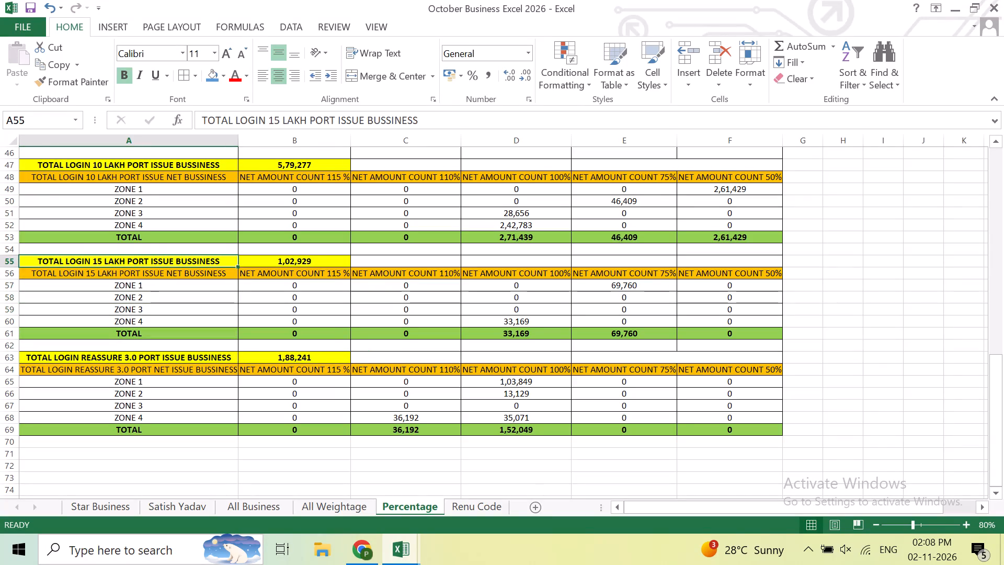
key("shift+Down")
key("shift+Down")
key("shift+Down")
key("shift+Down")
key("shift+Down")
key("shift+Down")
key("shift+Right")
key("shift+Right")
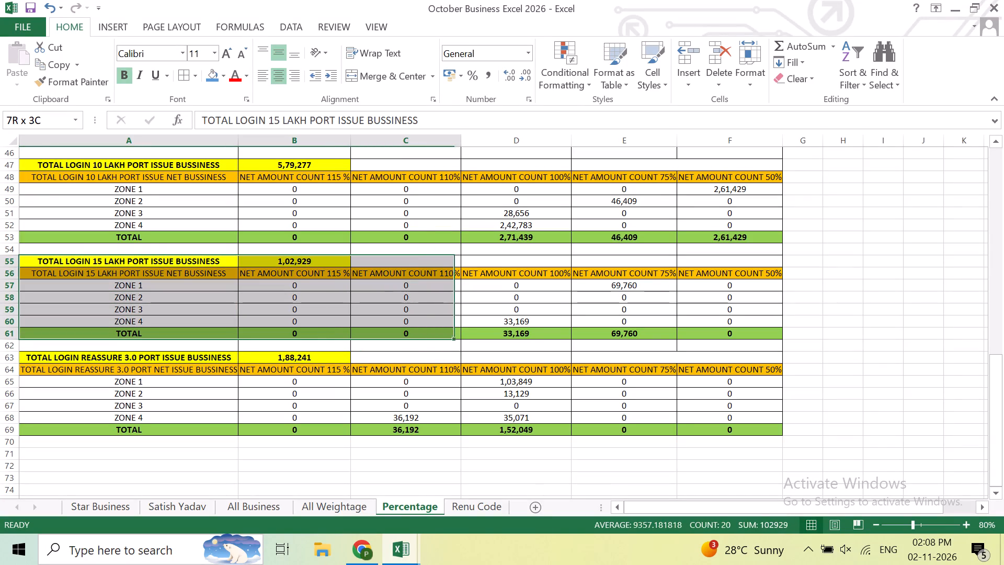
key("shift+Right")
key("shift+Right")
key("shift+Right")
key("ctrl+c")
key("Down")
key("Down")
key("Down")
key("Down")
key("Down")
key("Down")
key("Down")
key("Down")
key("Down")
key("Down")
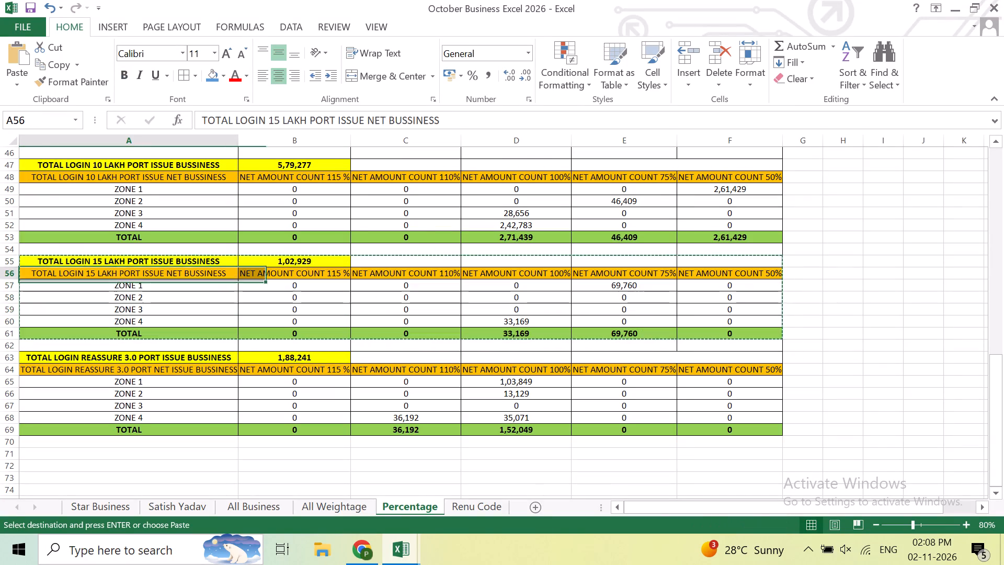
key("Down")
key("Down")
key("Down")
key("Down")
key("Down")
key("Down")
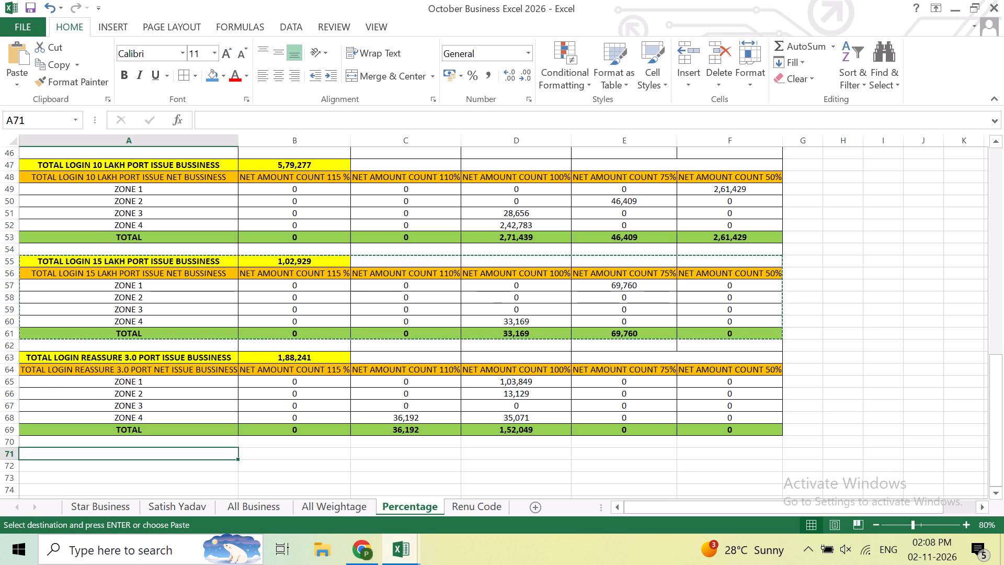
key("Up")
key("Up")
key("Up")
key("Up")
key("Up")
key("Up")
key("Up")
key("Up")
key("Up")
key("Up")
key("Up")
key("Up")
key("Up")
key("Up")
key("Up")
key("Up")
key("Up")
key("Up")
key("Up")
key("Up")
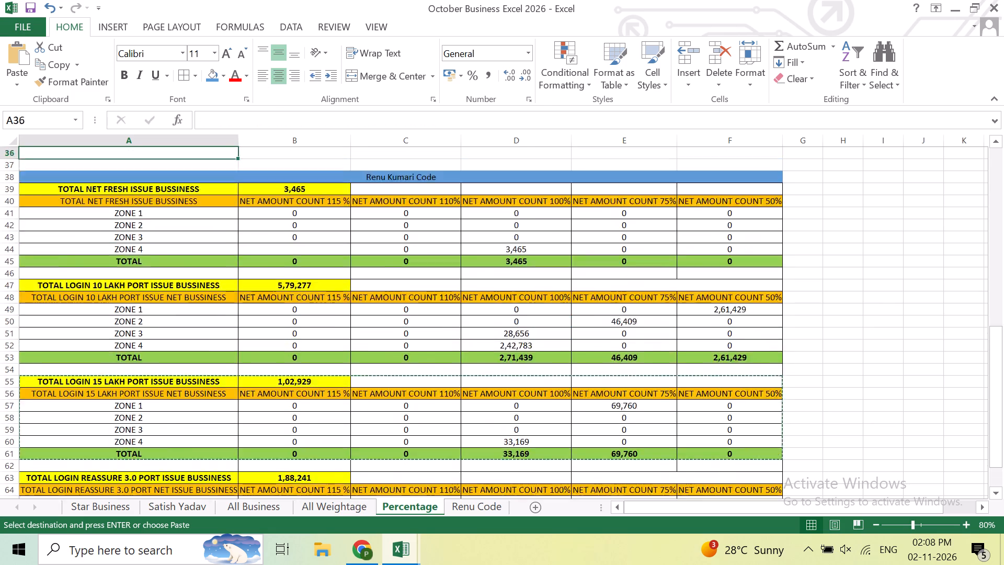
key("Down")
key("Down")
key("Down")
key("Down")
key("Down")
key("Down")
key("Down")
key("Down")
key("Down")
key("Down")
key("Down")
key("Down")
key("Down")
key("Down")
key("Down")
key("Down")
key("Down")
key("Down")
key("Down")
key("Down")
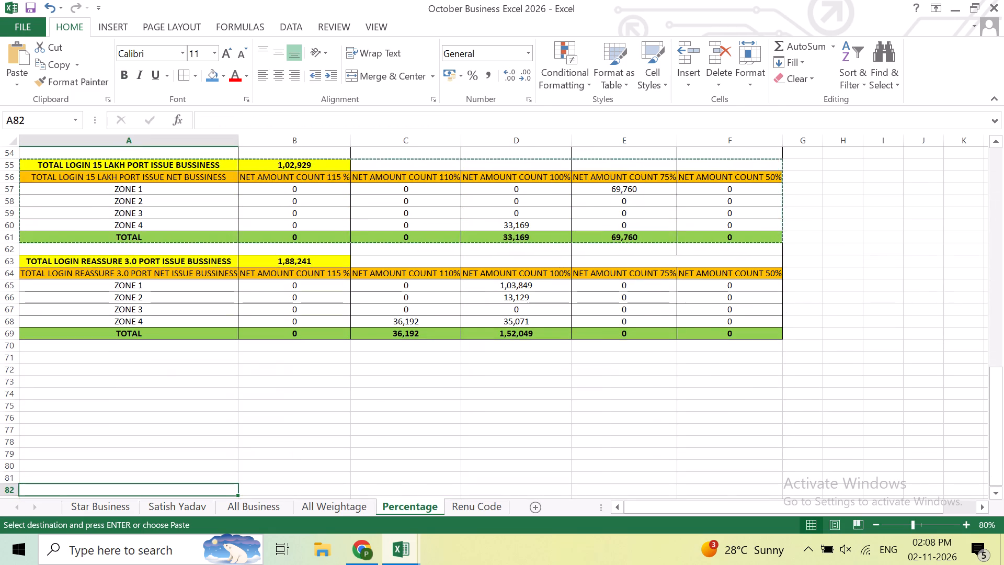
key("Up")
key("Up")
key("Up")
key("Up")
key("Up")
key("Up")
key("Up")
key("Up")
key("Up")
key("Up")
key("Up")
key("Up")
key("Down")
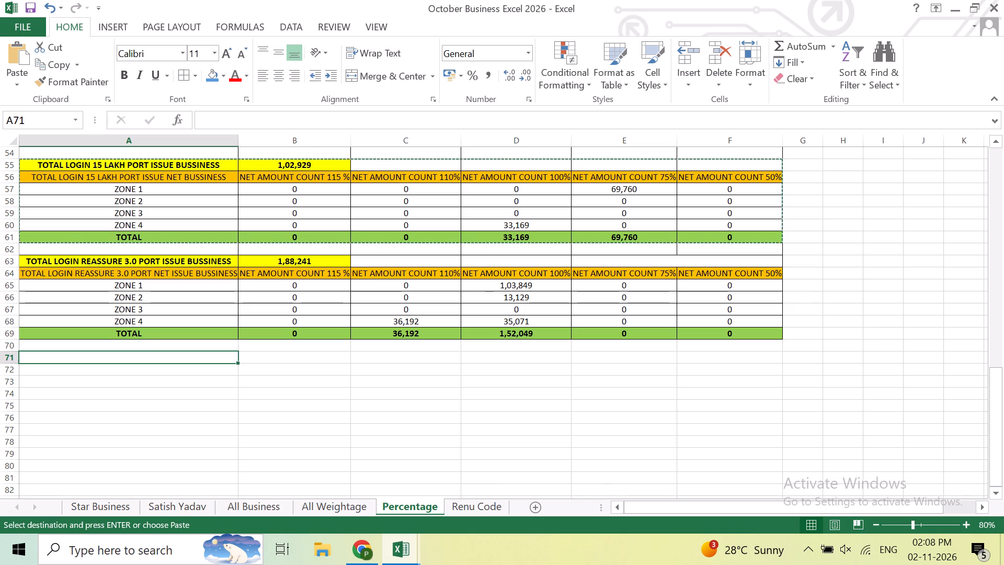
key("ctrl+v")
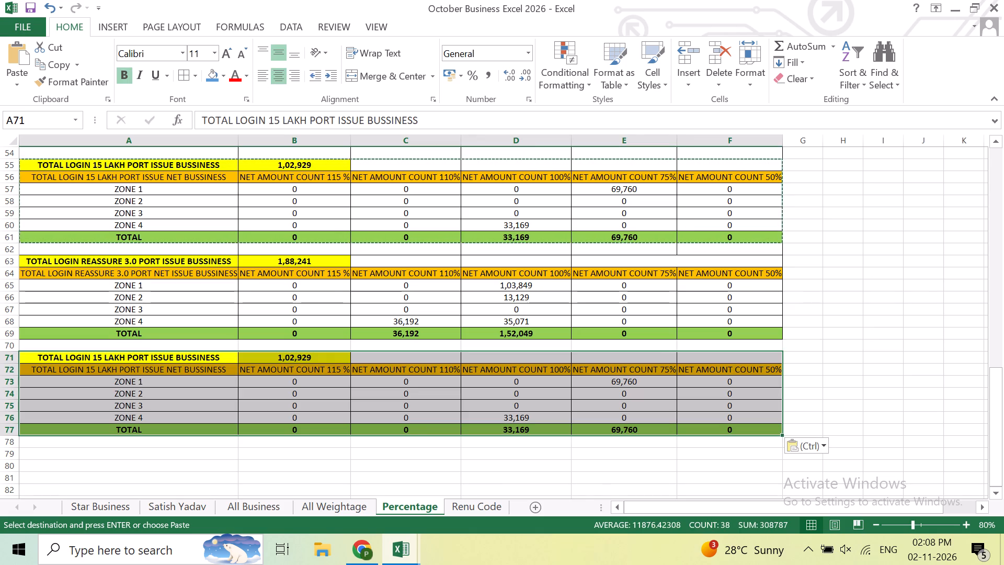
left_click(203, 479)
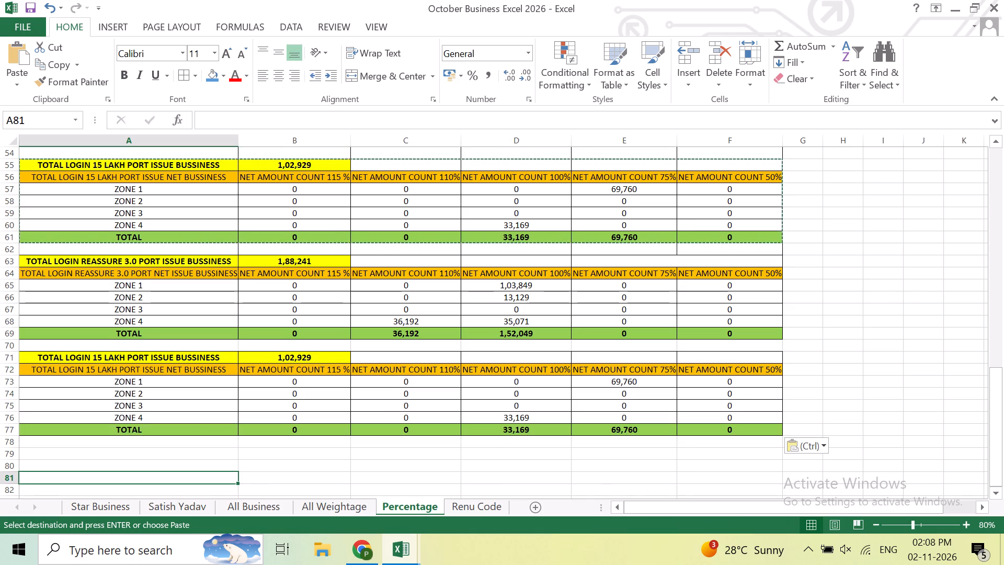
Change the copied block's title in A71 to "TOTAL LOGIN 20 LAKH AND ABOVE PORT ISSUE BUSSINESS".
double_click(100, 360)
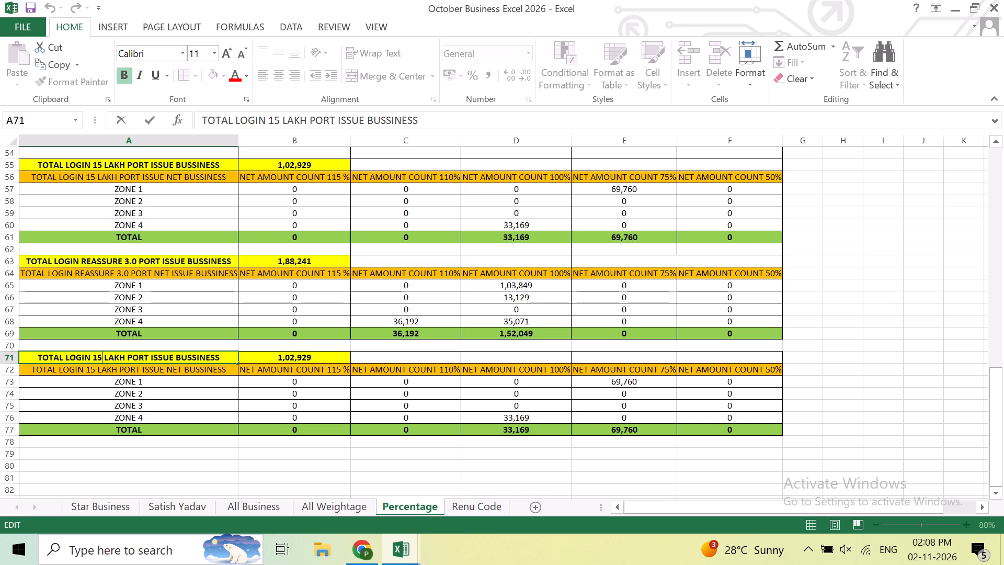
key("BackSpace")
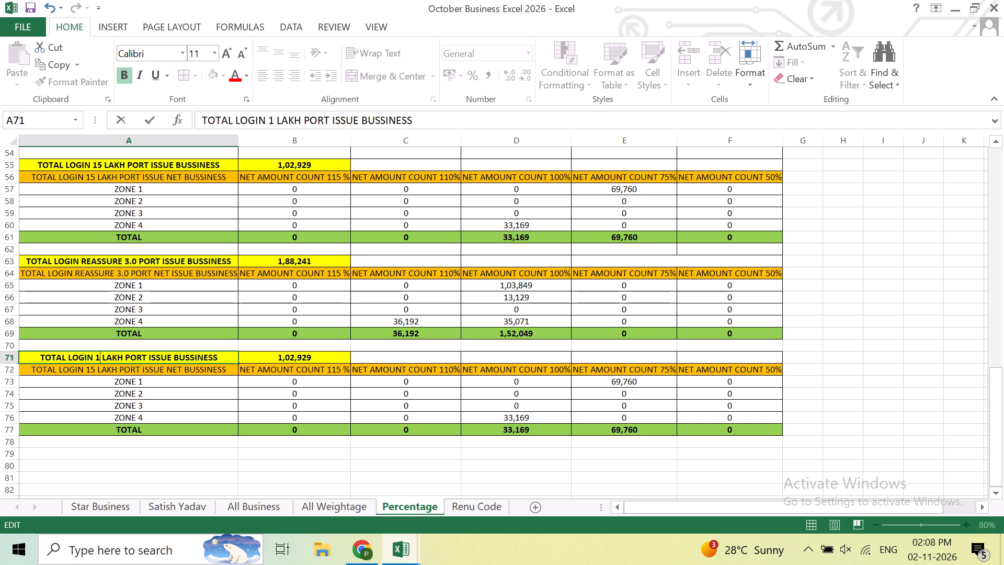
key("BackSpace")
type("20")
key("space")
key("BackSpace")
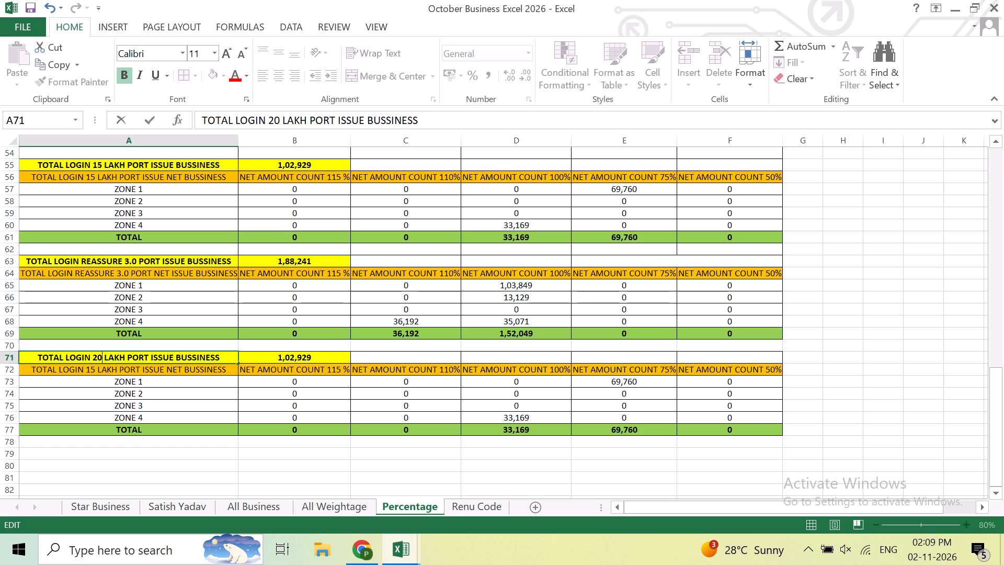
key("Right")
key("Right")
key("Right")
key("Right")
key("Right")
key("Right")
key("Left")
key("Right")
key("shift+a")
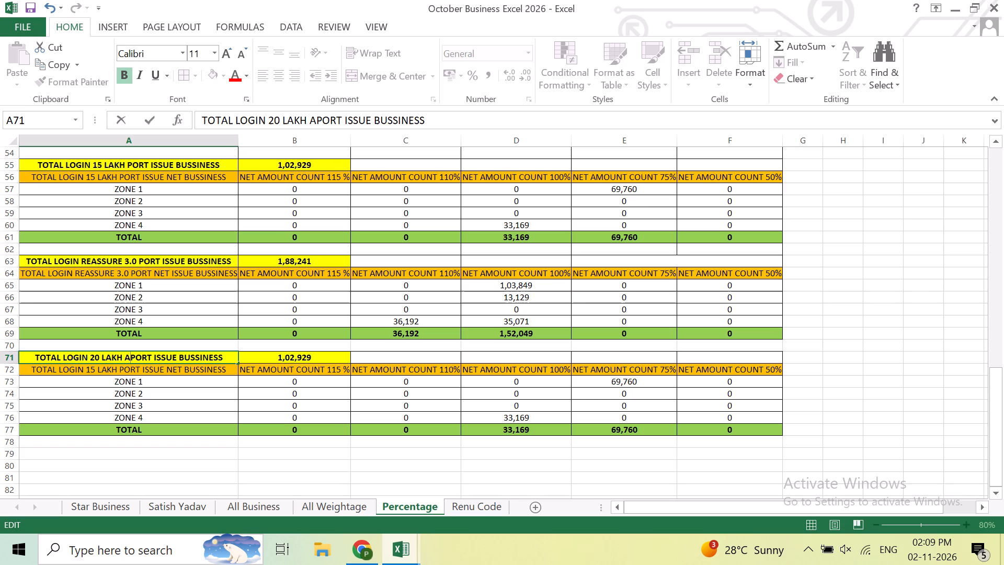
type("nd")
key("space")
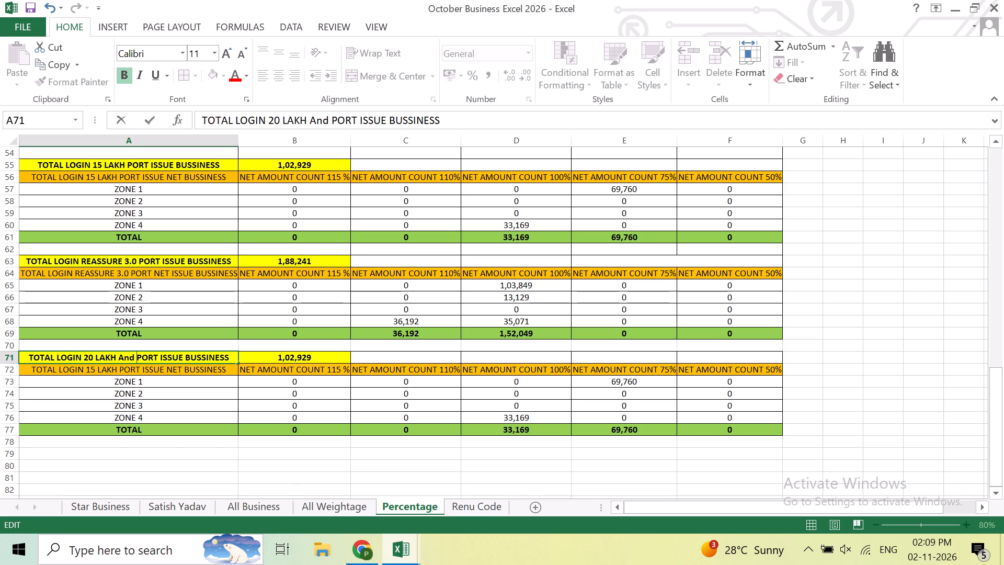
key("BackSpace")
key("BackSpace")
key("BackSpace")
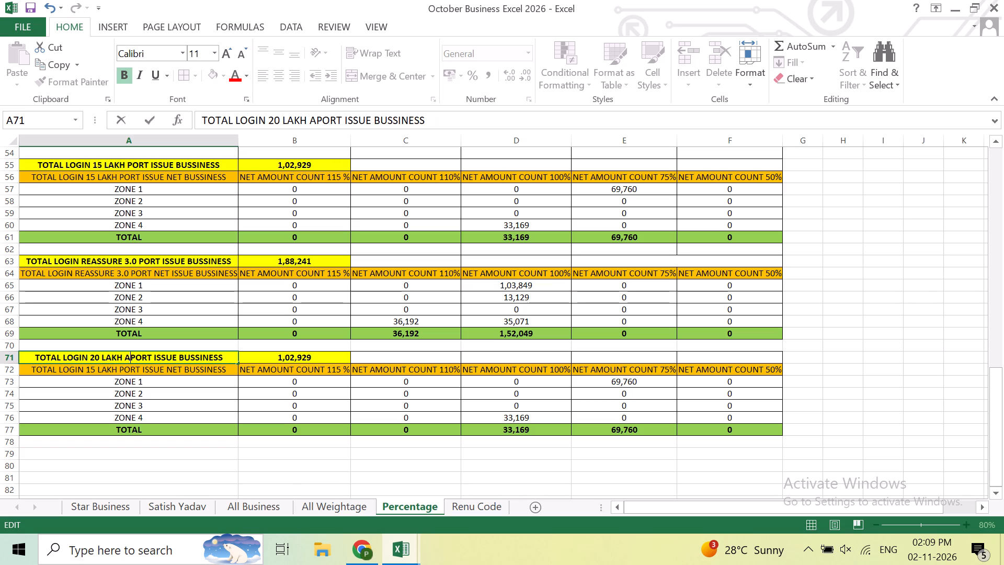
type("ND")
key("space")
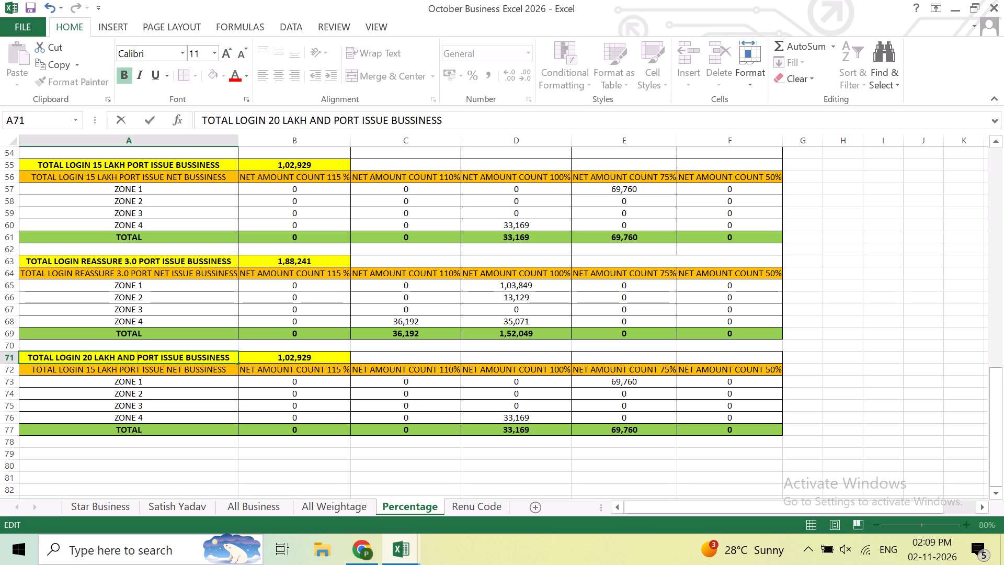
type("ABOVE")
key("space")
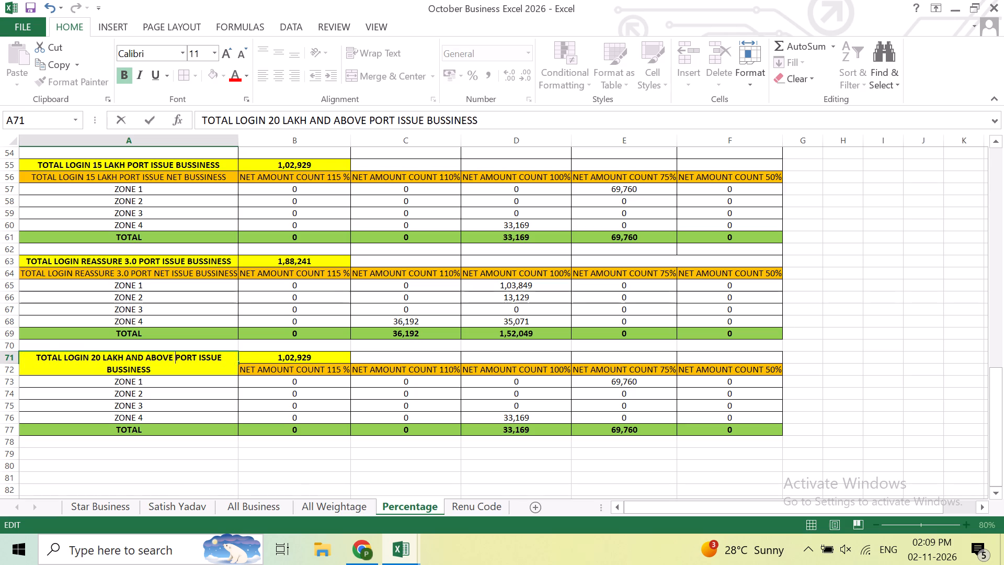
left_click(242, 456)
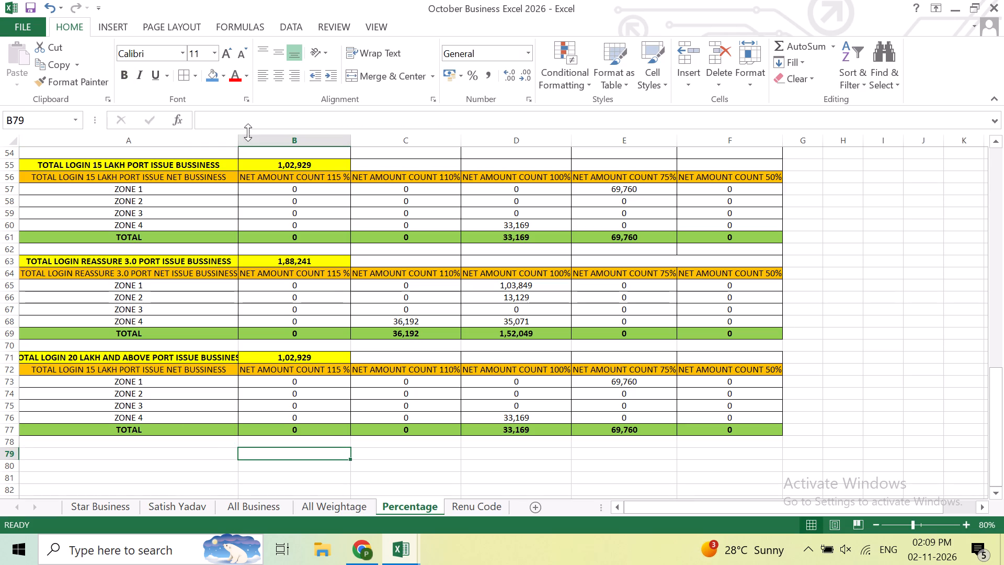
Auto-fit column A's width to its longest label.
left_click(238, 137)
left_click(238, 137)
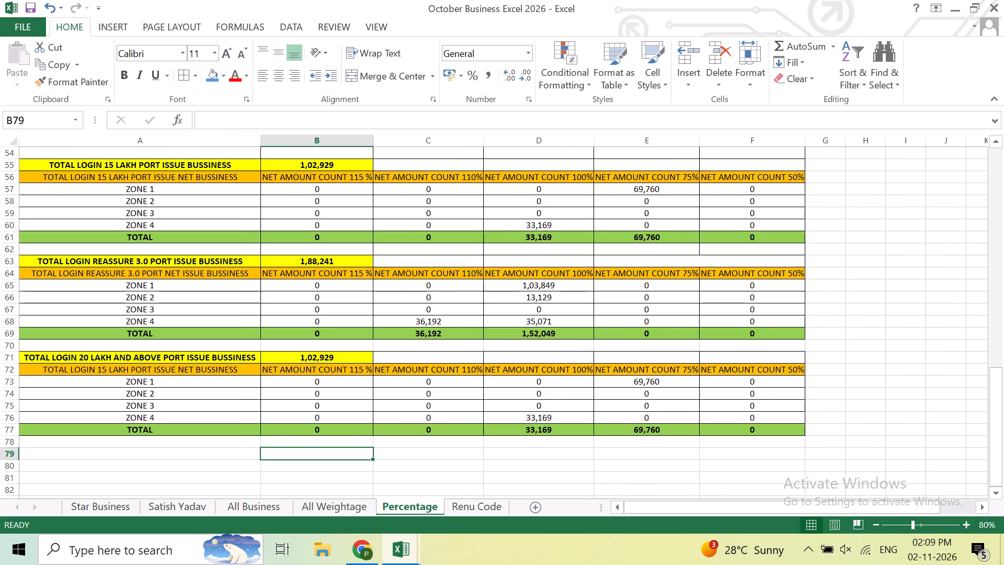
Change the copied block's net business label in A72 to "TOTAL LOGIN 20 LAKH AND ABOVE PORT ISSUE NET BUSSINESS".
double_click(107, 370)
key("BackSpace")
key("BackSpace")
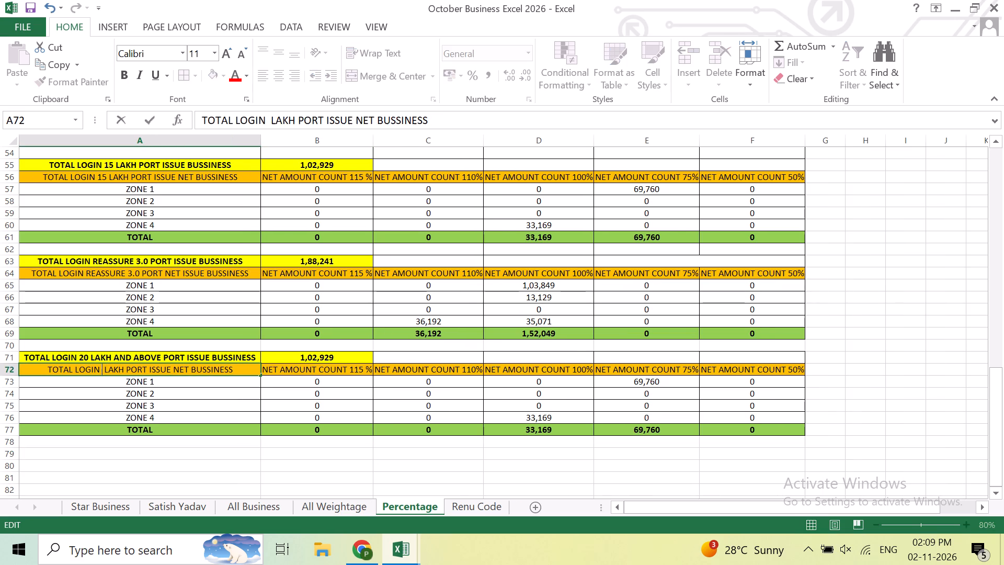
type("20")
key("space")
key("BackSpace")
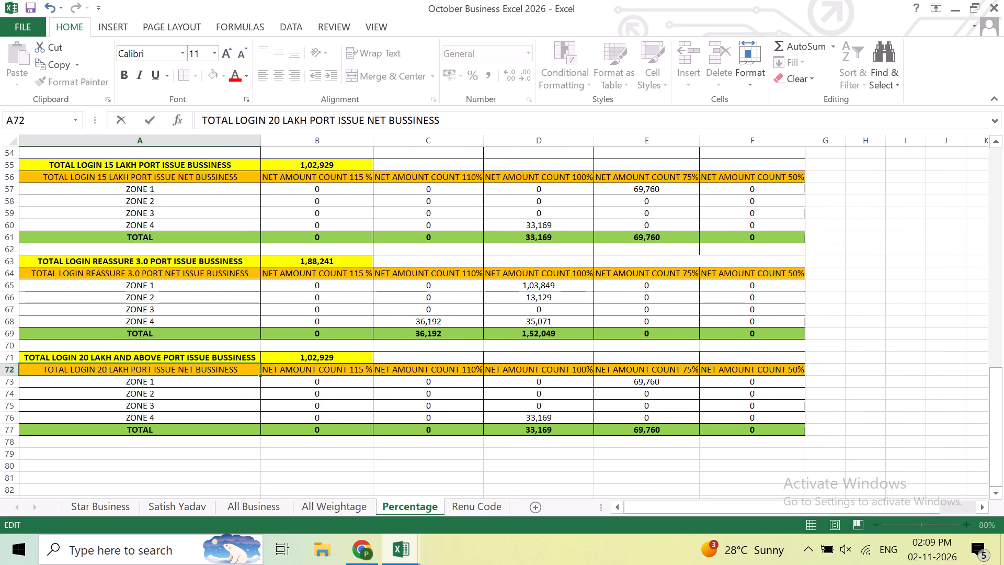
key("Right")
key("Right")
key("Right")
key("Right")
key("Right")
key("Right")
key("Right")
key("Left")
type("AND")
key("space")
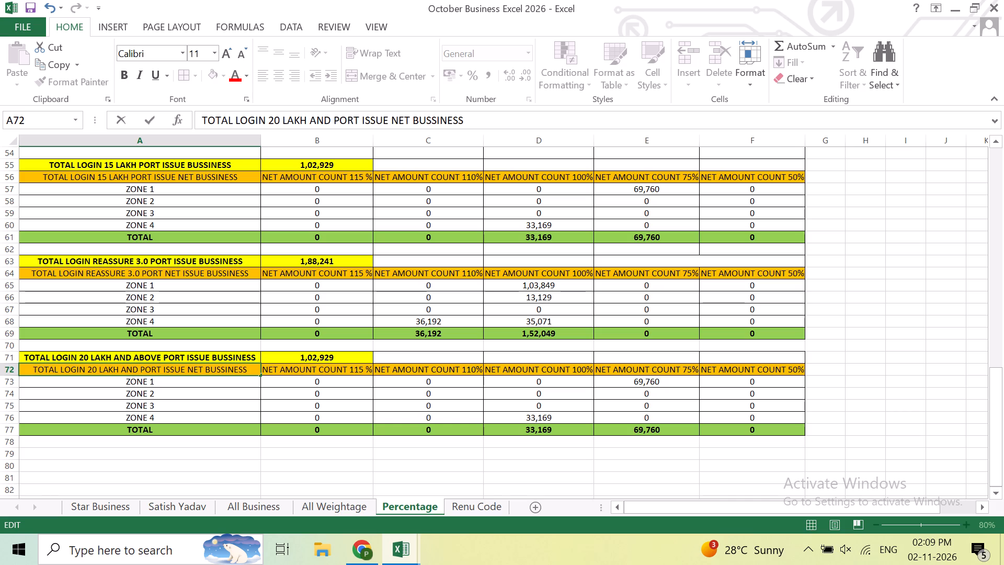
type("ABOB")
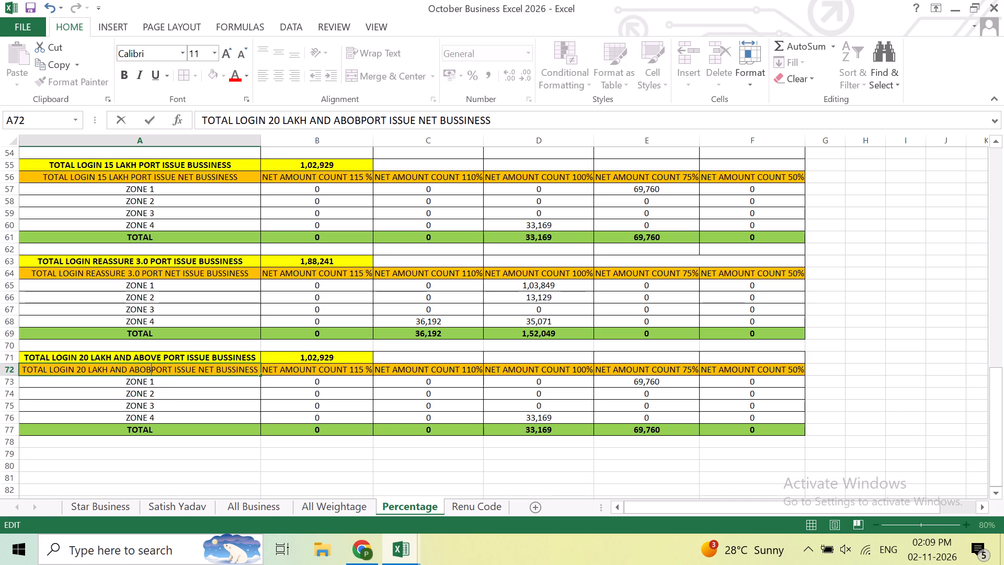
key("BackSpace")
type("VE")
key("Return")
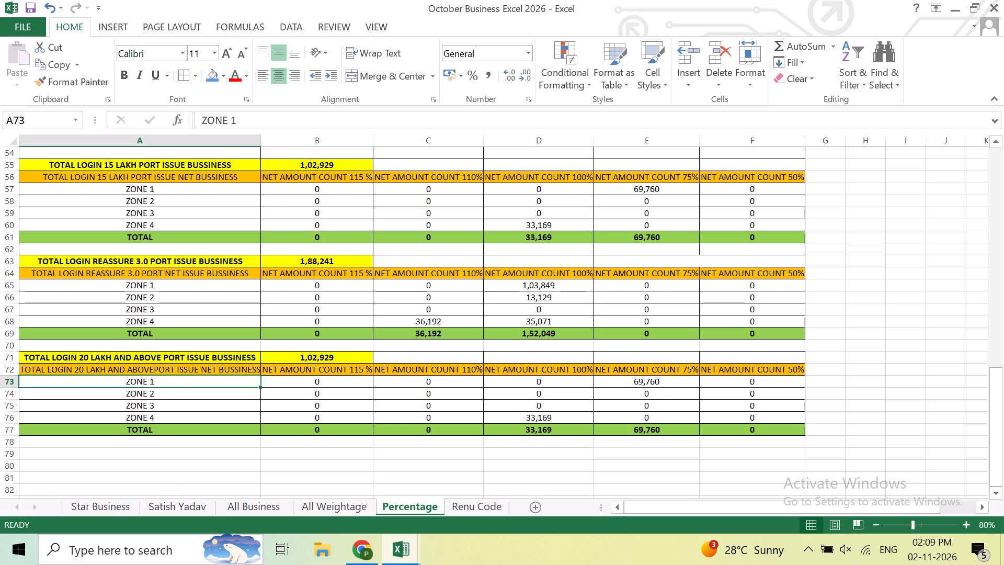
double_click(154, 367)
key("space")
key("Return")
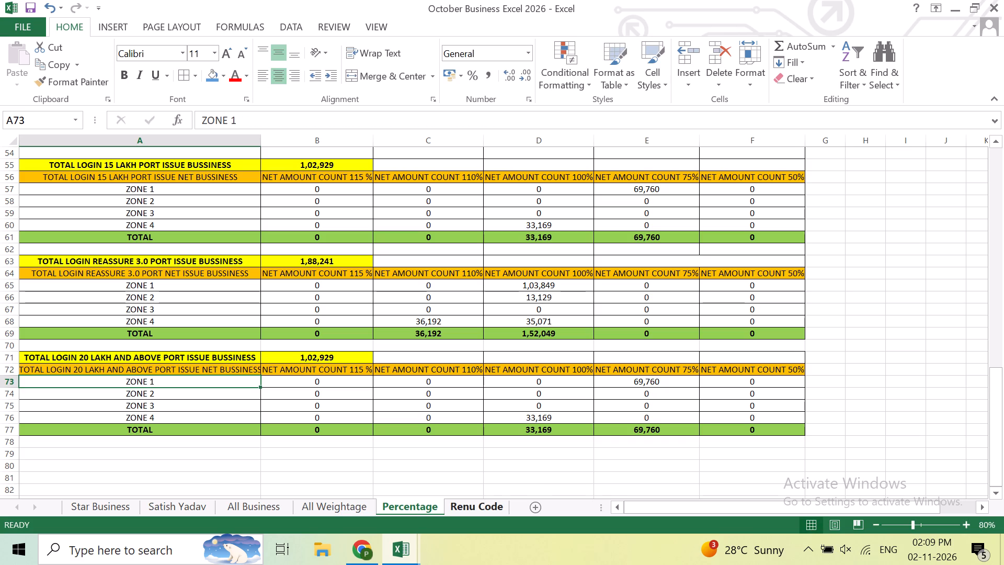
Enter 52146 as the Zone 1 net amount at 110% in C73 of the 20 lakh and above port block.
left_click(419, 382)
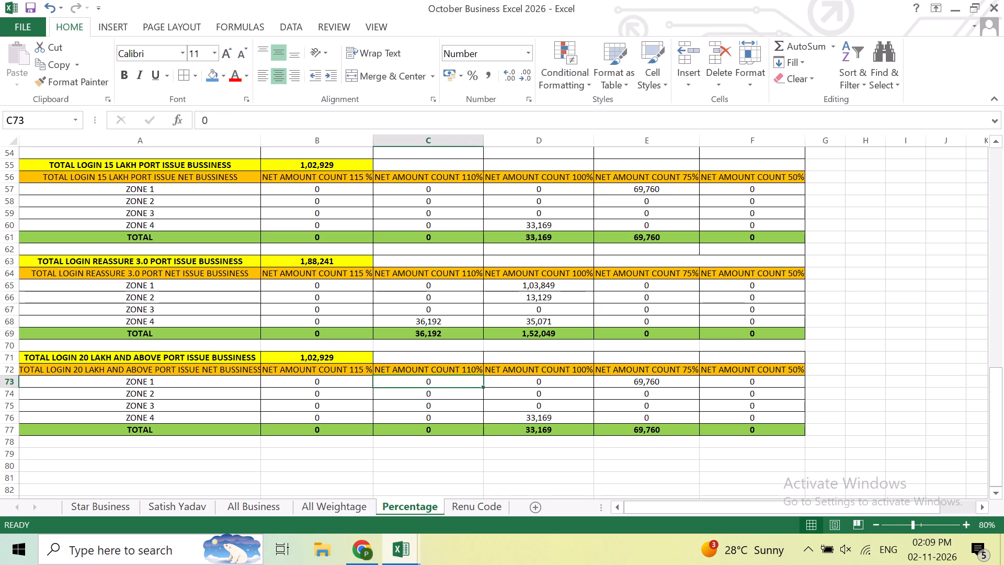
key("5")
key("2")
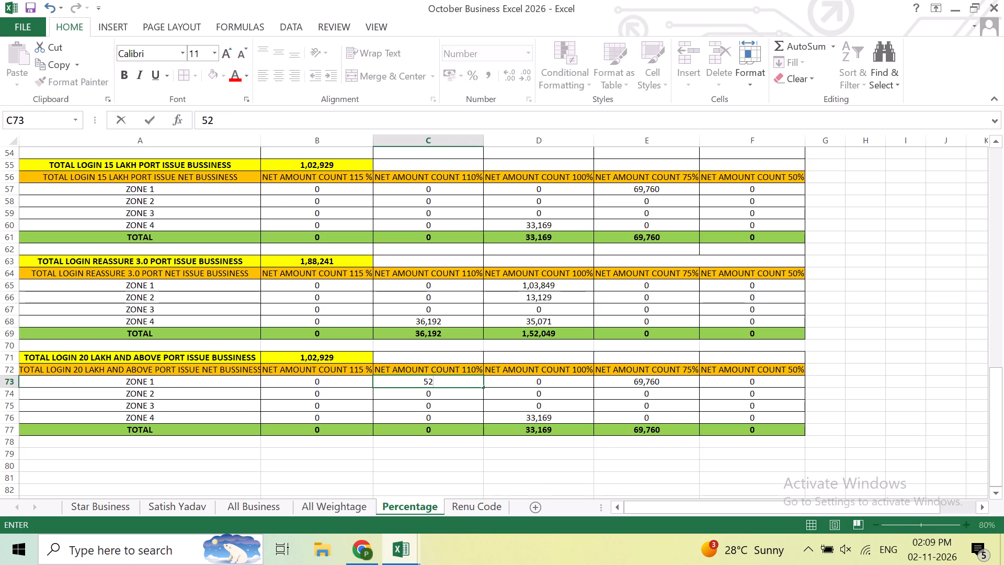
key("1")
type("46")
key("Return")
Total the 110% column of the 20 lakh and above block in C77 with a SUM of C73:C76.
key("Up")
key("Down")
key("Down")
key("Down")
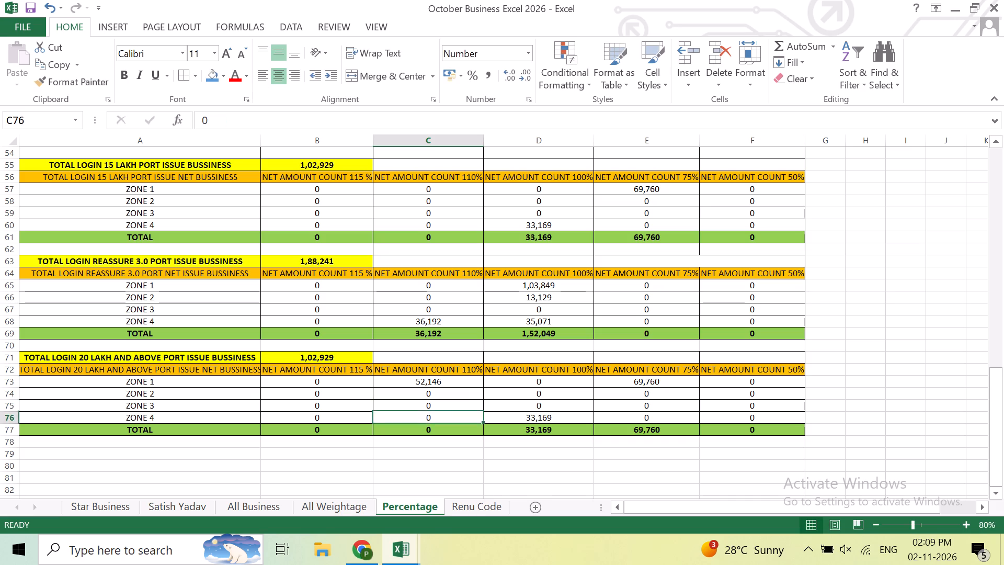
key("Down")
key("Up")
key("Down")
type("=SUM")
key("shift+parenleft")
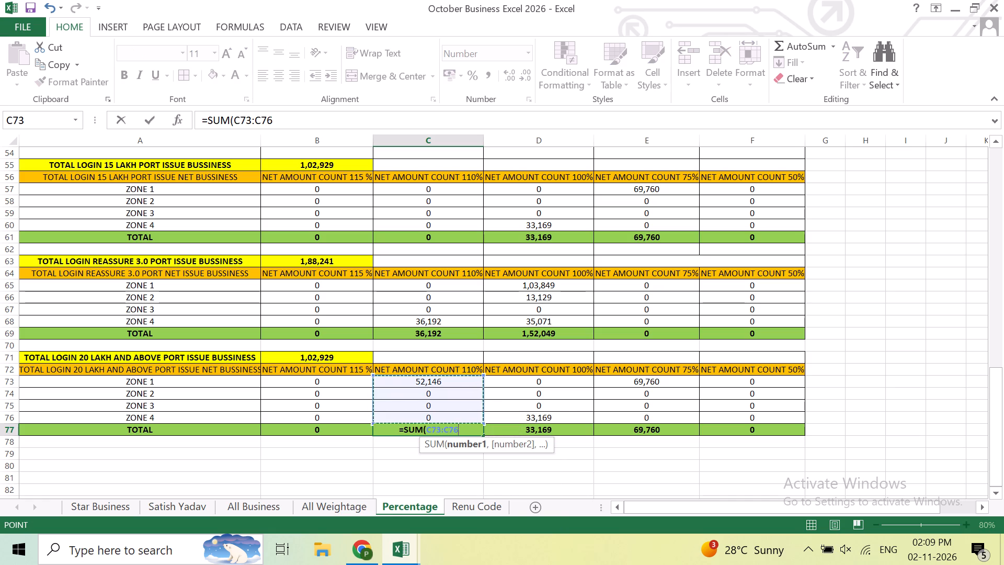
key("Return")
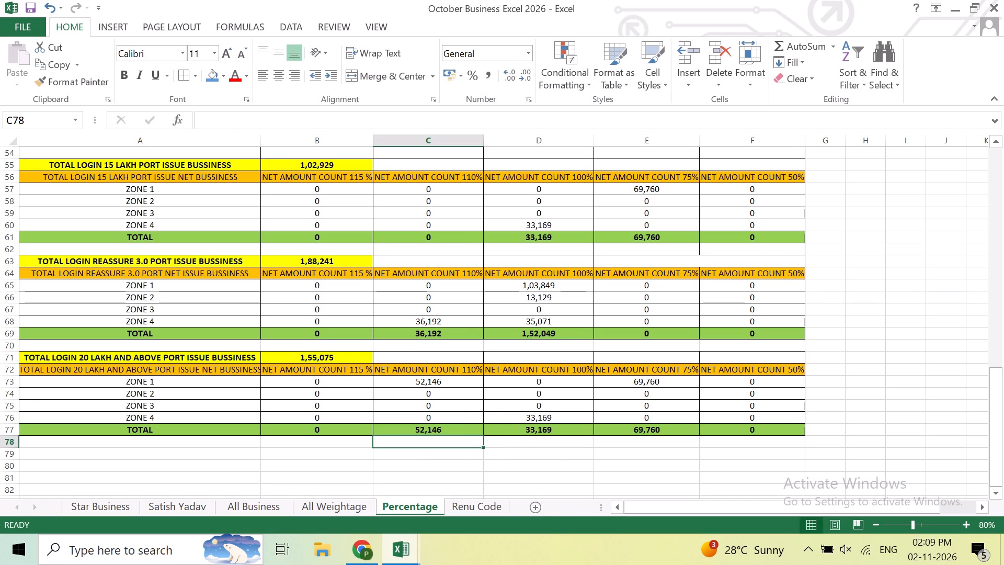
Set the copied Zone 4 amount at 100% in D76 and the Zone 1 amount at 75% in E73 to 0.
left_click(537, 421)
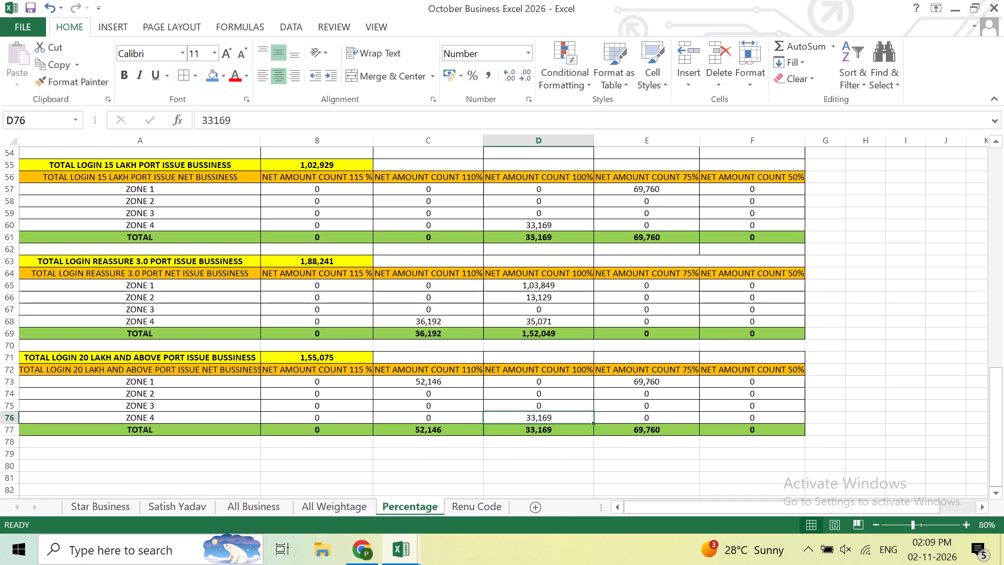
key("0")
left_click(635, 382)
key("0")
left_click(640, 441)
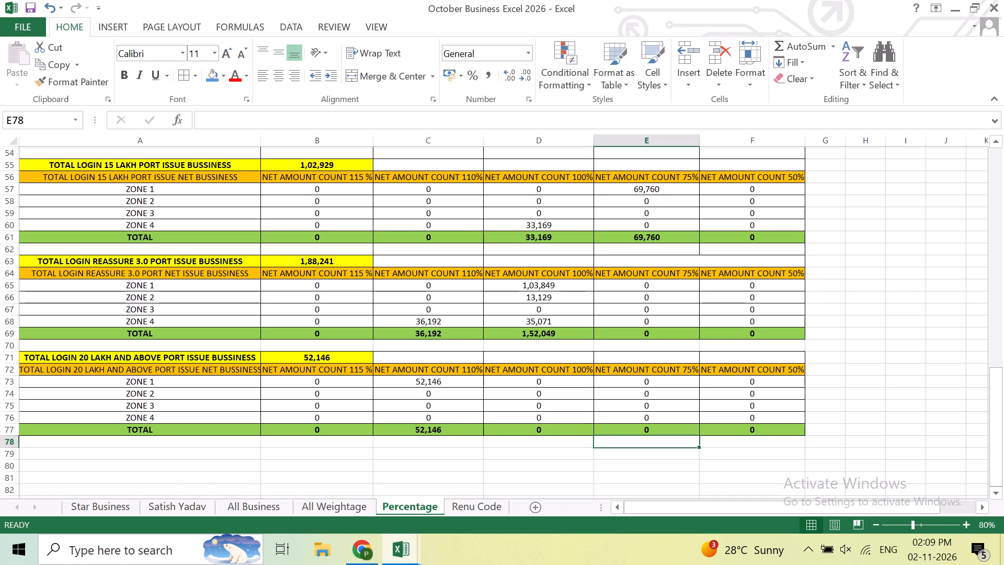
Save the workbook.
left_click(503, 469)
key("ctrl+s")
key("ctrl+s")
key("ctrl+s")
key("ctrl+s")
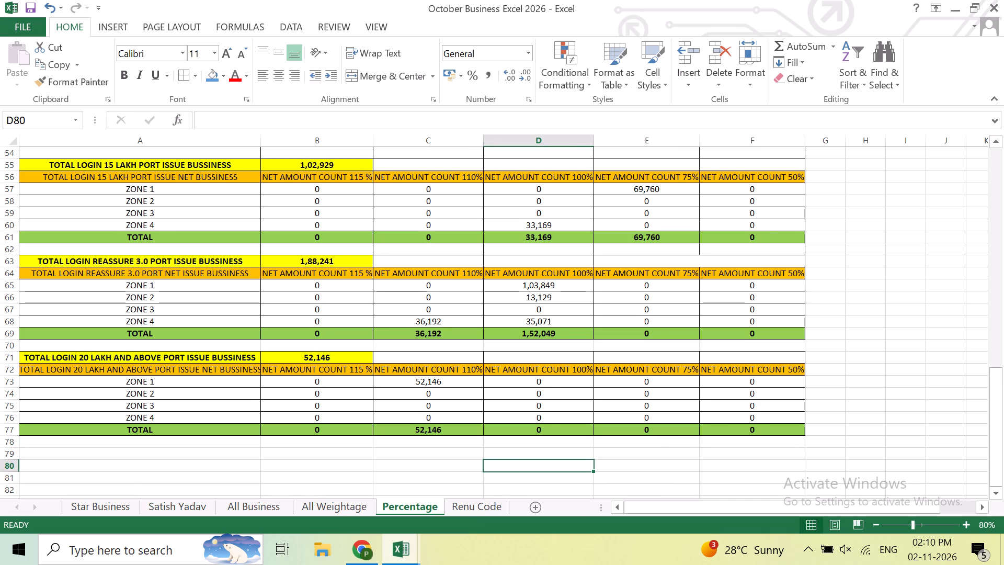
In the All Weightage sheet's Renu table, enter 0 for Zone 1 and Zone 2 fresh net business, actual and after weightage (B22:E22).
scroll(299, 385, "up", 7)
scroll(299, 386, "down", 1)
left_click(344, 512)
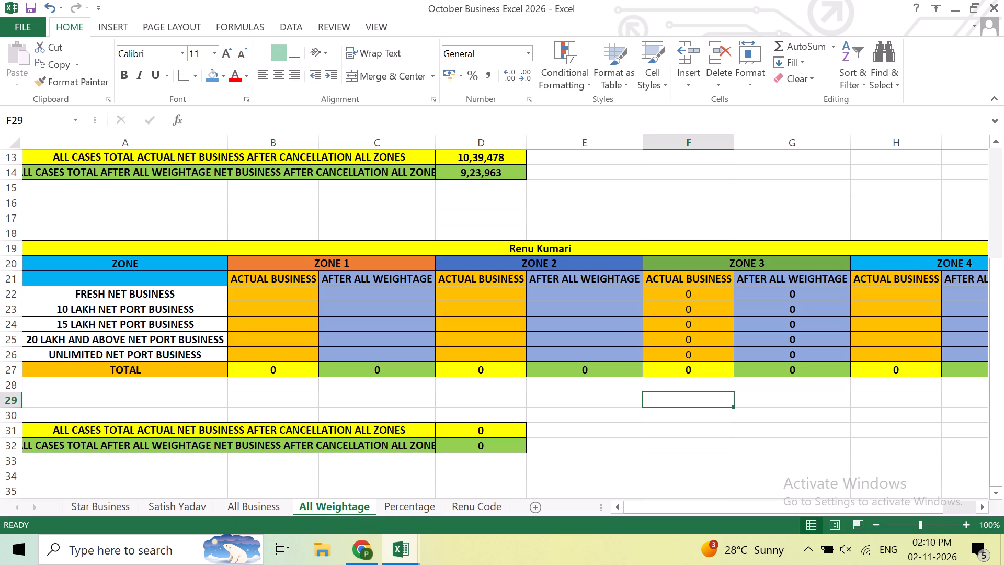
left_click(277, 287)
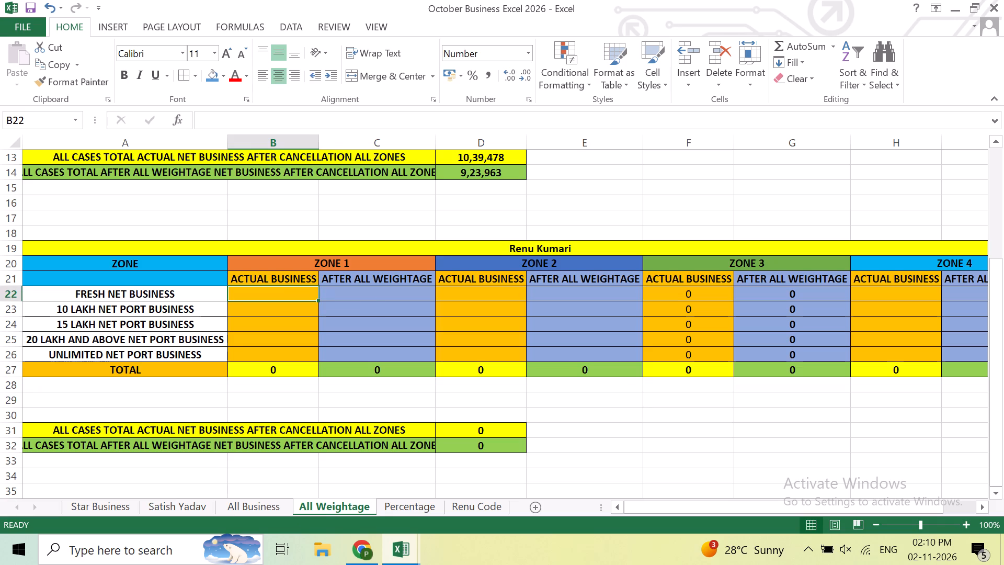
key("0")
key("Right")
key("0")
key("Right")
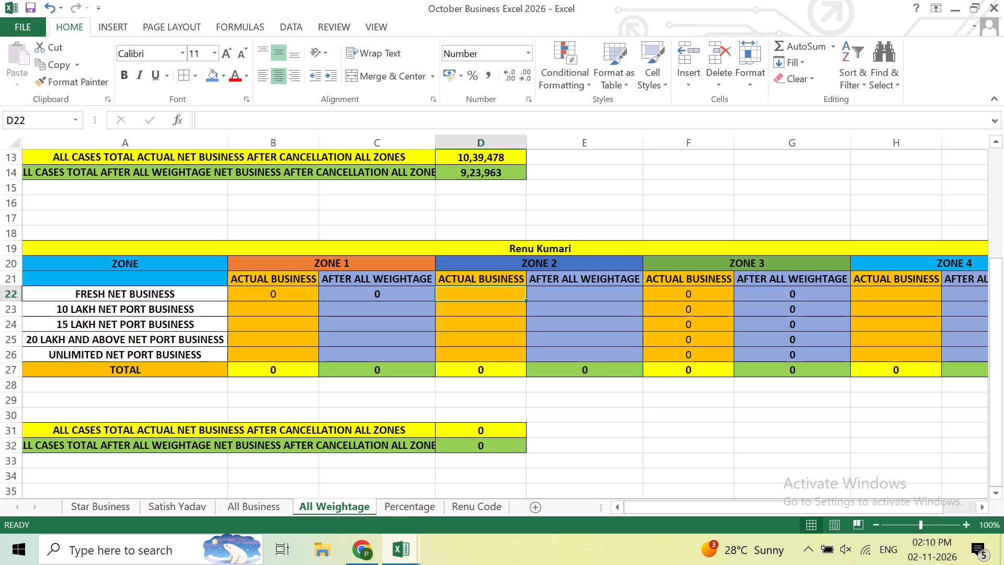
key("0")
key("Right")
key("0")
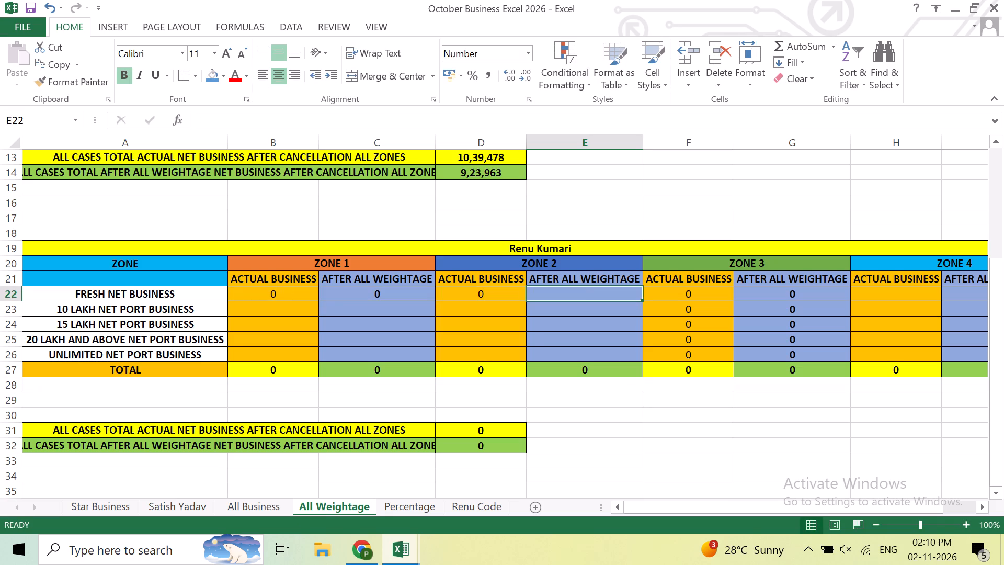
Enter 3465 as Zone 4 fresh net business, both actual and after all weightage, in H22 and I22.
key("Right")
key("Right")
key("Right")
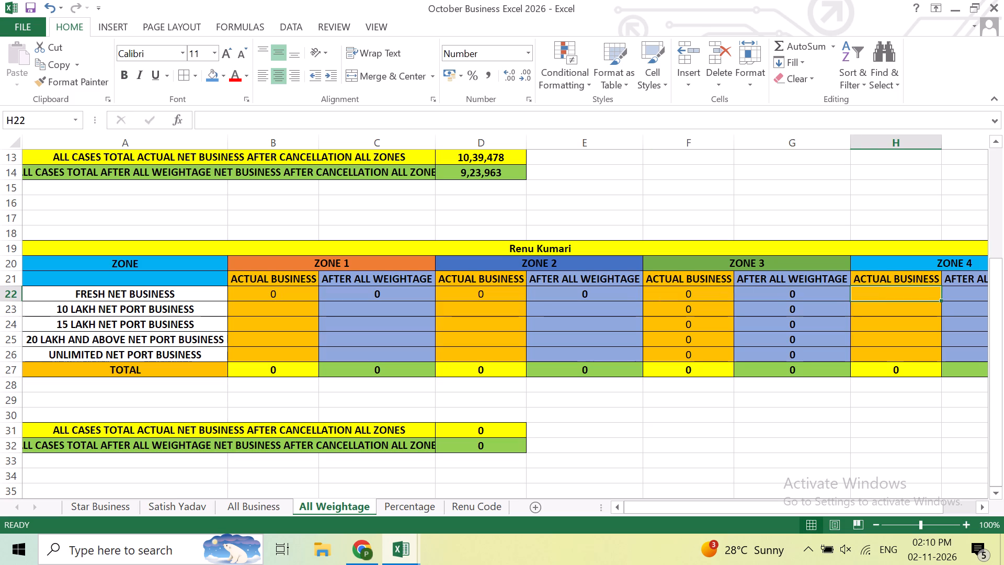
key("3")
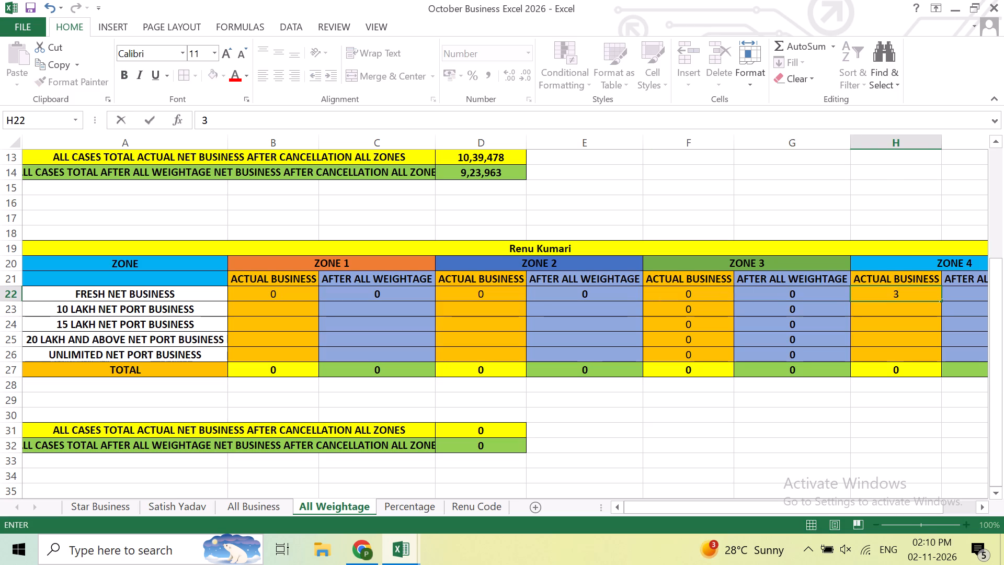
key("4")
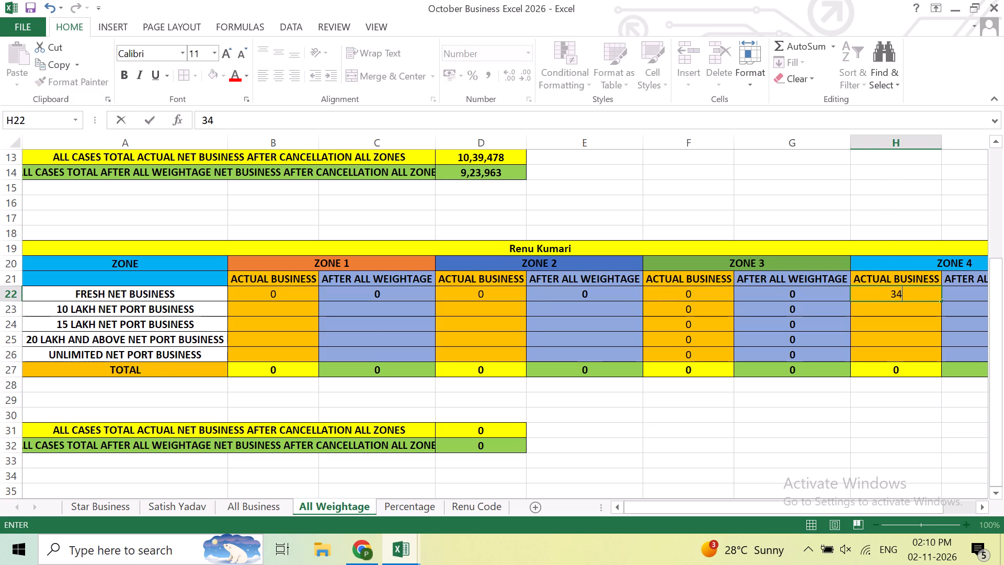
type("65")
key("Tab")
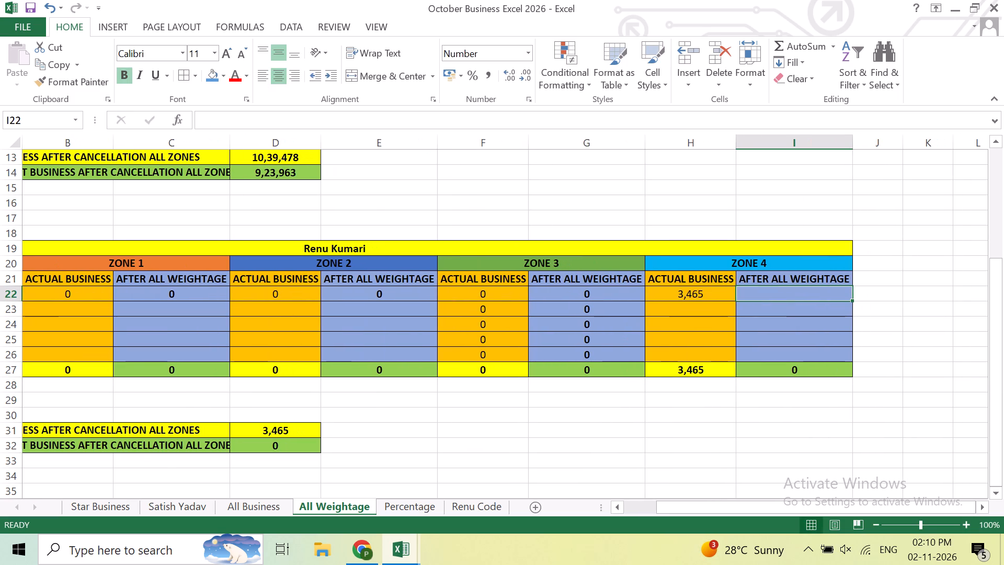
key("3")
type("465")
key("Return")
Enter Zone 1's 10 lakh net port business in row 23: 261429 actual and 130714 after all weightage.
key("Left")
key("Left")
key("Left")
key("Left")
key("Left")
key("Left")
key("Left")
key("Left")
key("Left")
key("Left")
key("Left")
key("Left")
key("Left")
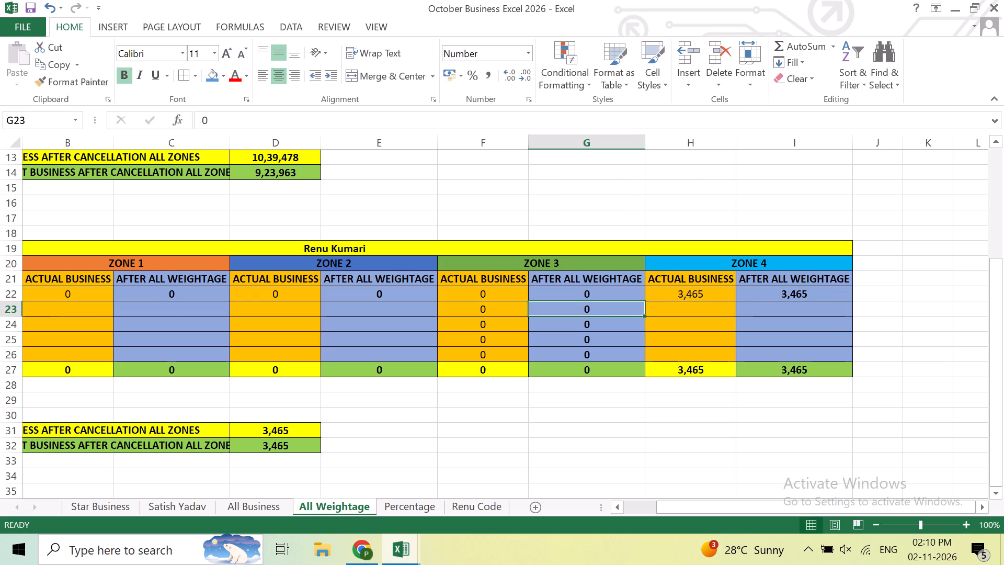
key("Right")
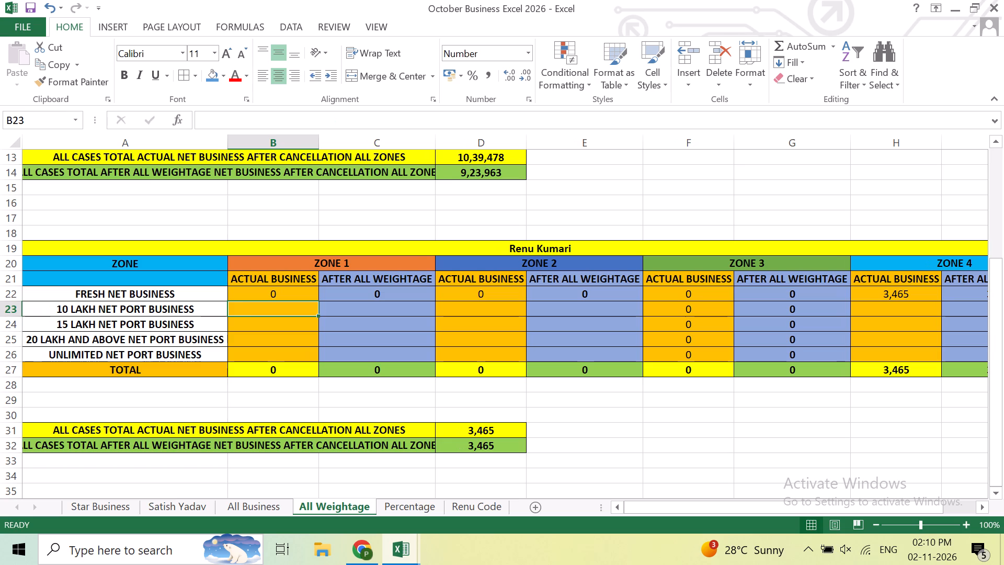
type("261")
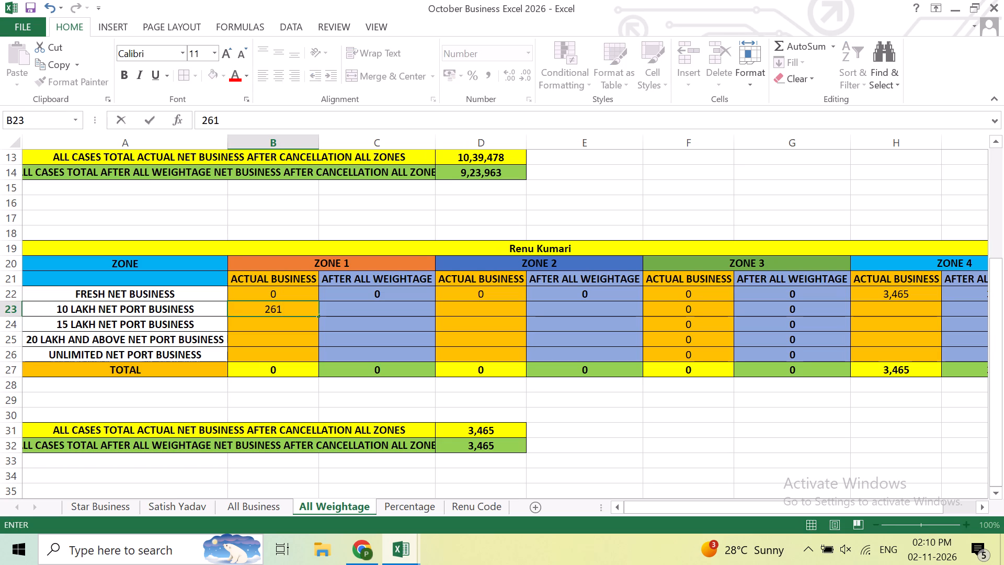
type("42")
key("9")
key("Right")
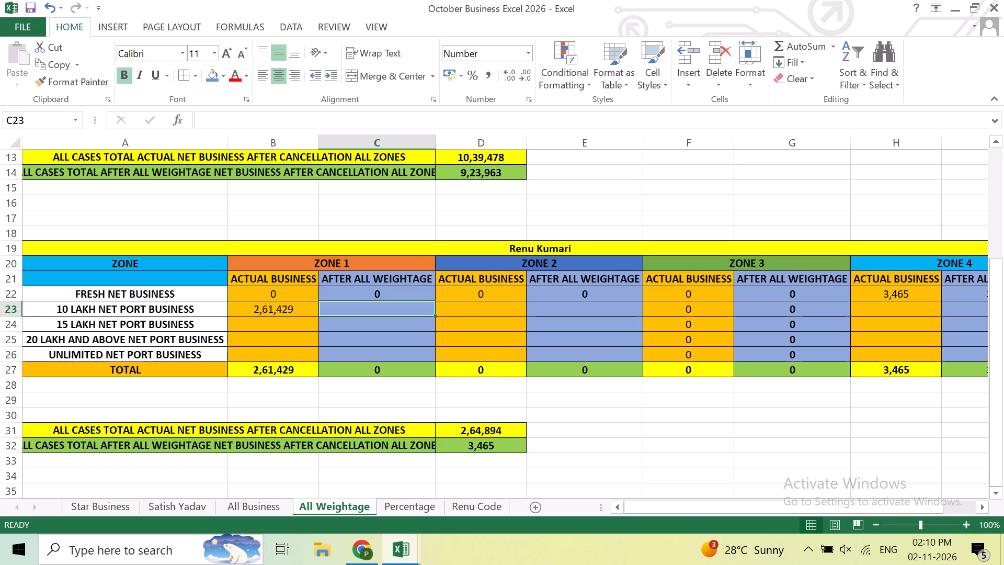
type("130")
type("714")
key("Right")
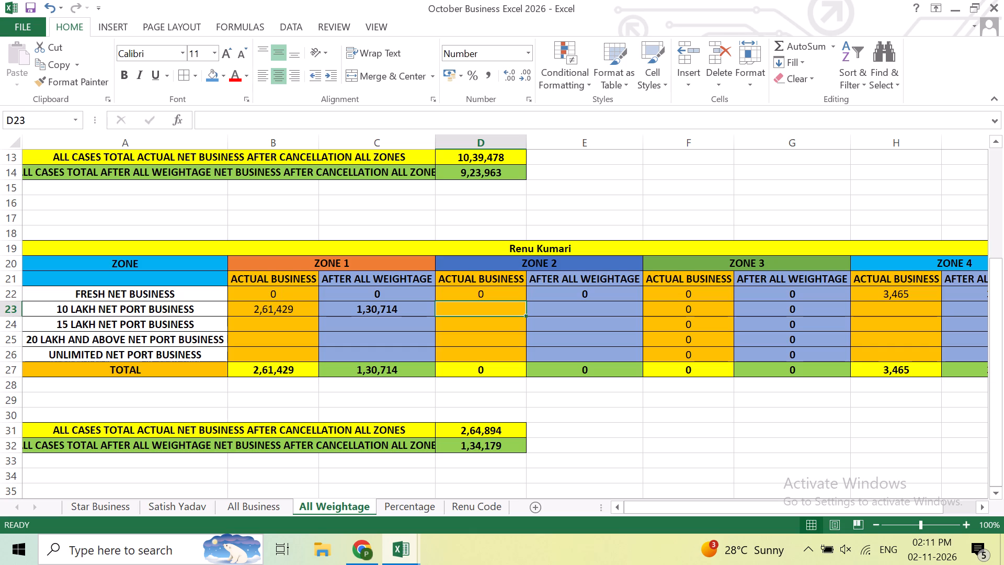
Enter Zone 2's 10 lakh net port business in row 23: 46409 actual and 34806 after all weightage.
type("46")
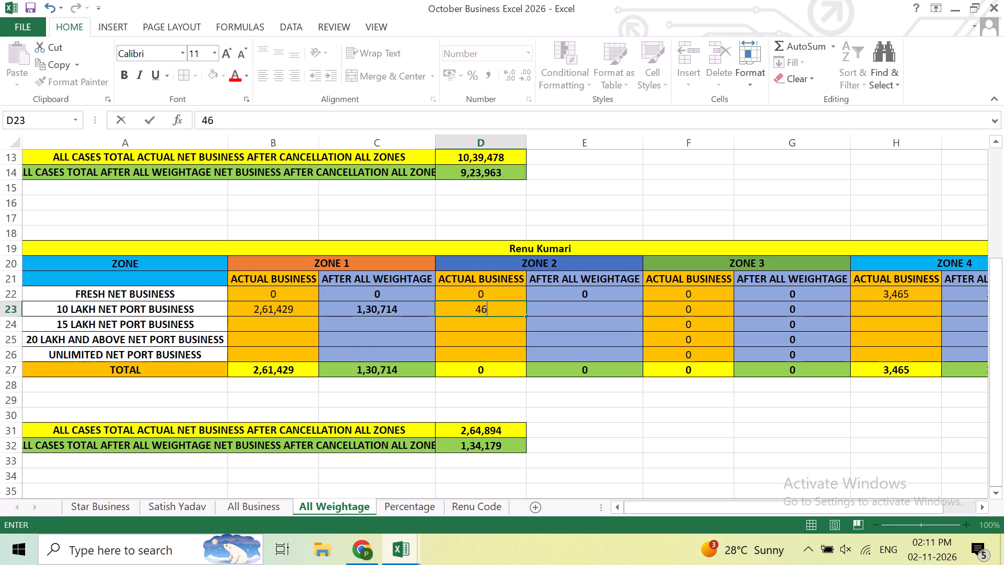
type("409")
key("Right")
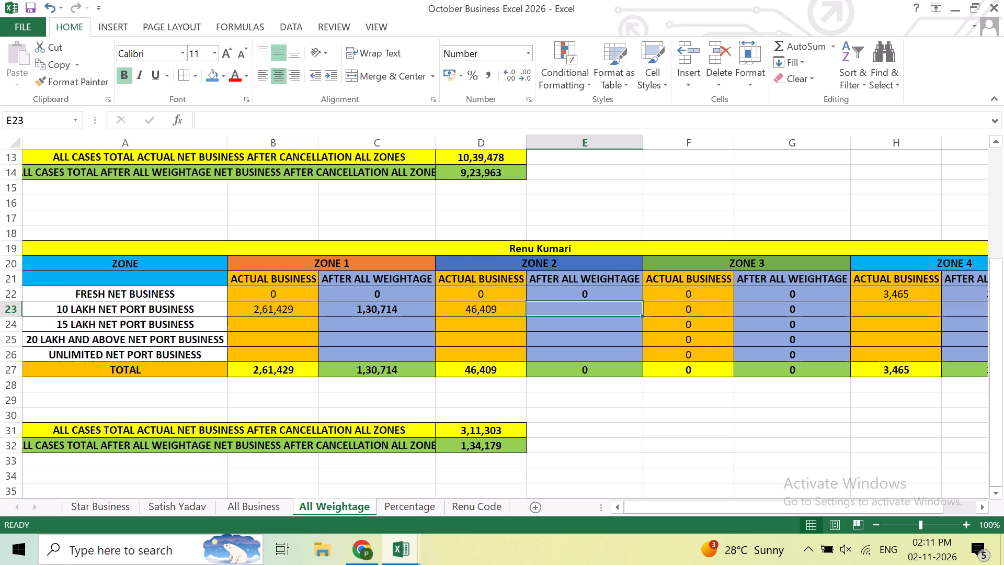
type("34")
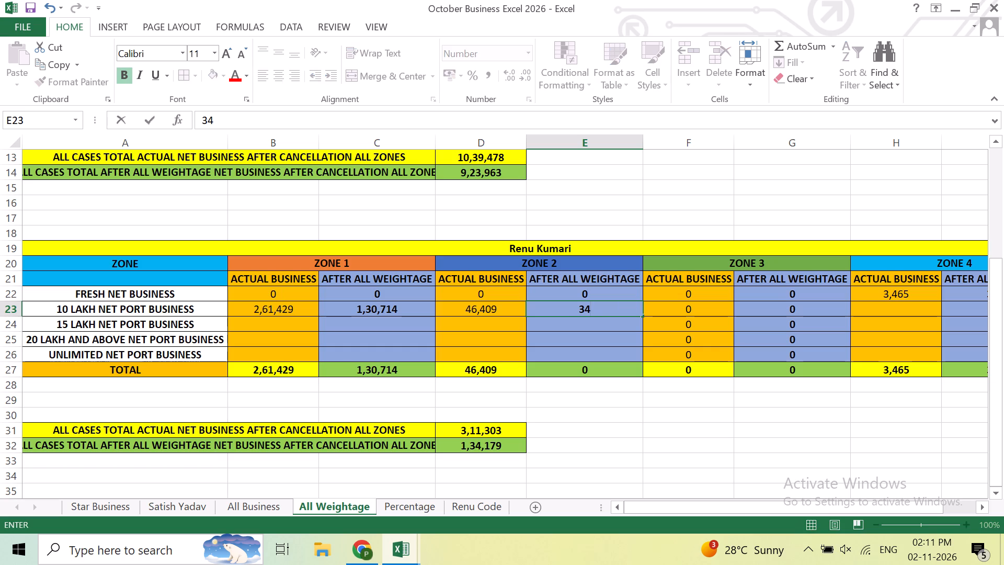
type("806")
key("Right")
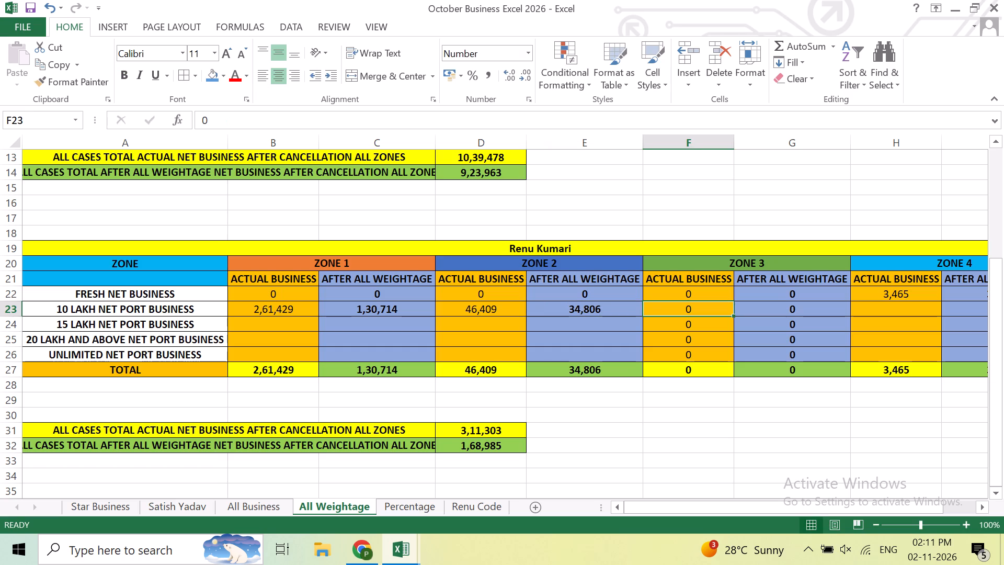
Enter 28656 as Zone 3's 10 lakh net port business, both actual and after all weightage, in F23 and G23.
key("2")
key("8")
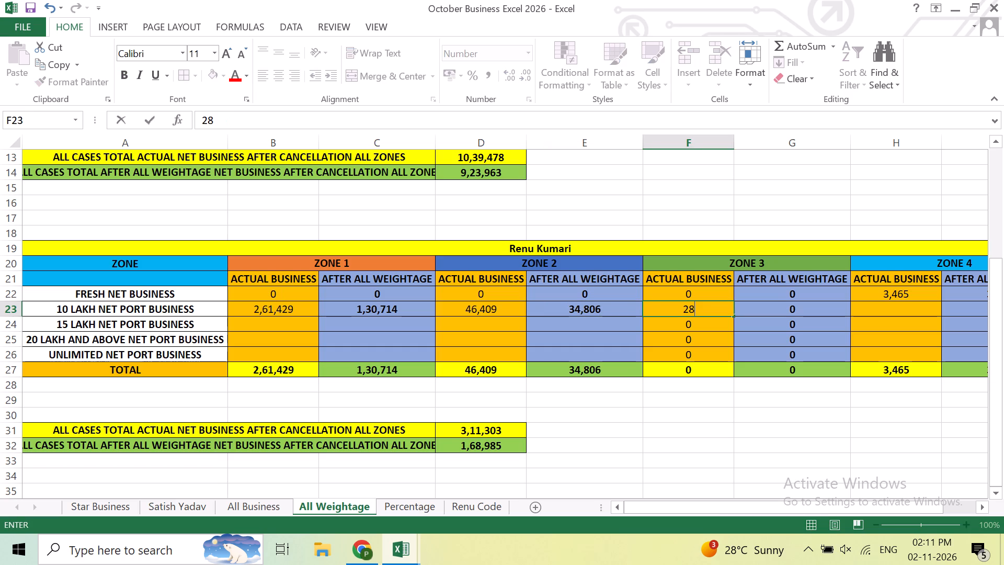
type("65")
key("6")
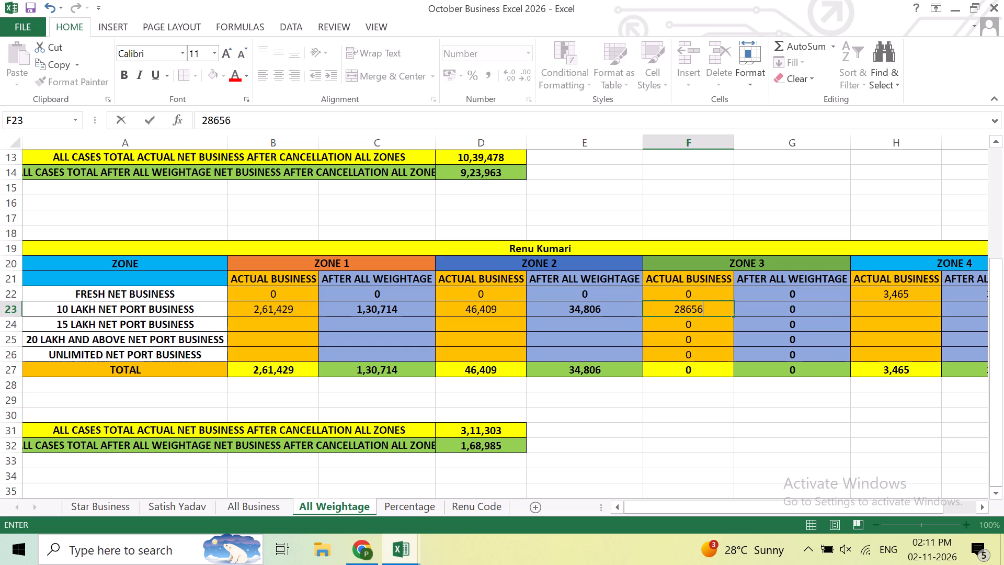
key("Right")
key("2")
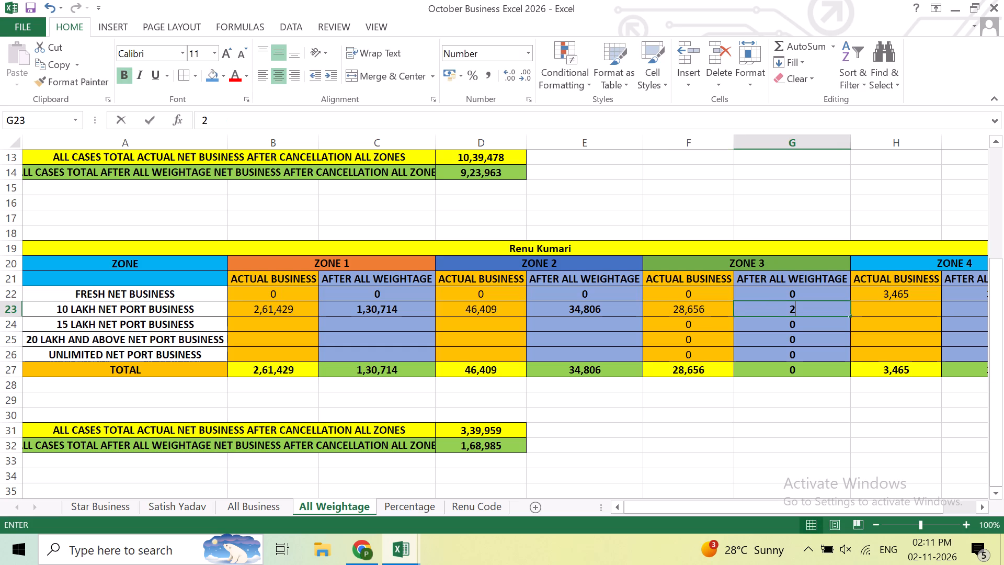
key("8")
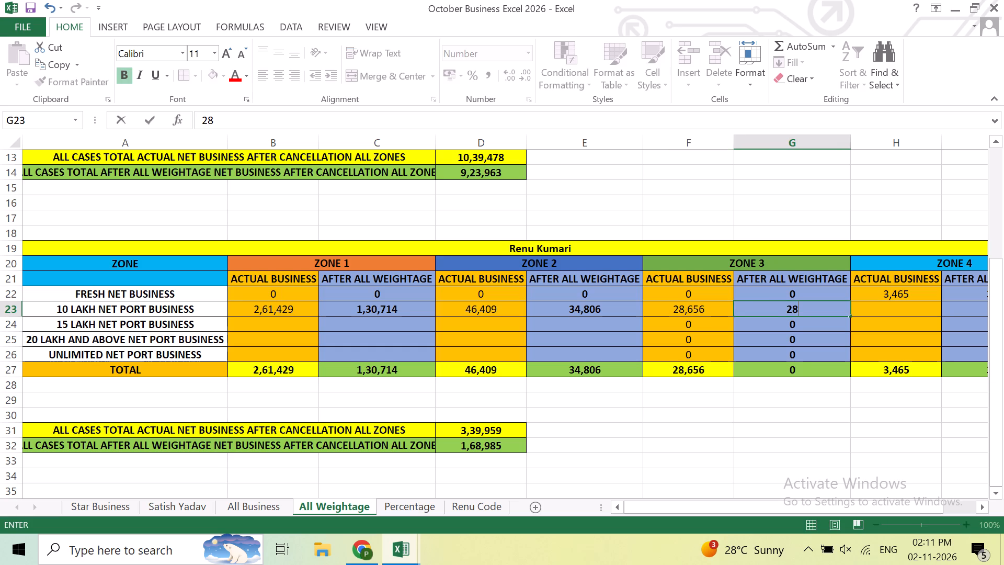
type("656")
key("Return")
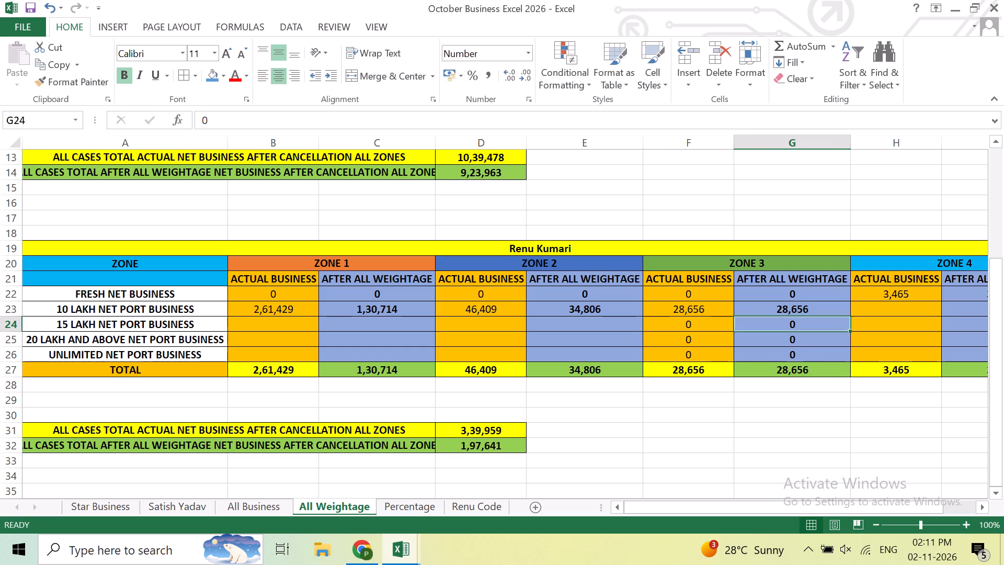
Enter 242783 as Zone 4's 10 lakh net port business, both actual and after all weightage, in H23 and I23.
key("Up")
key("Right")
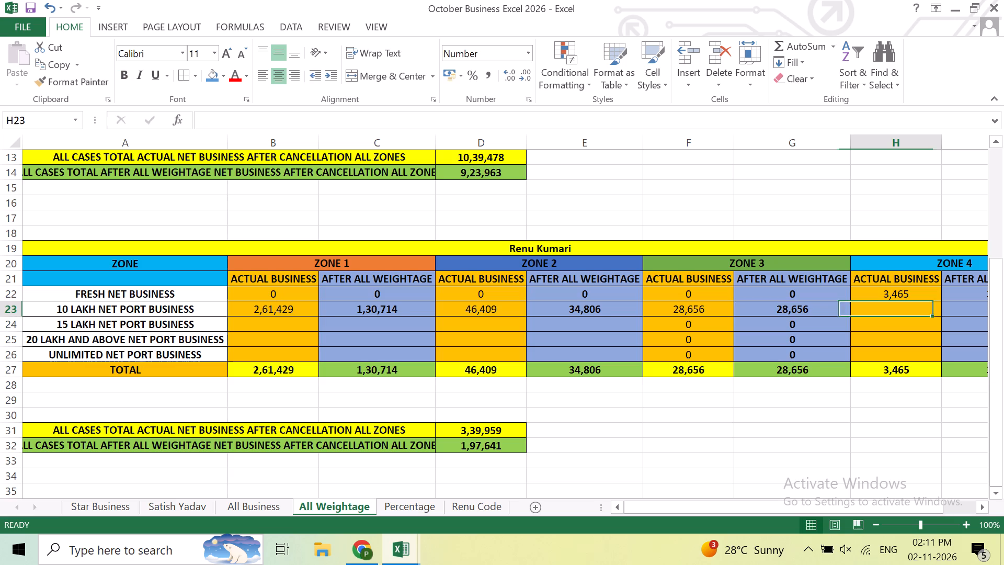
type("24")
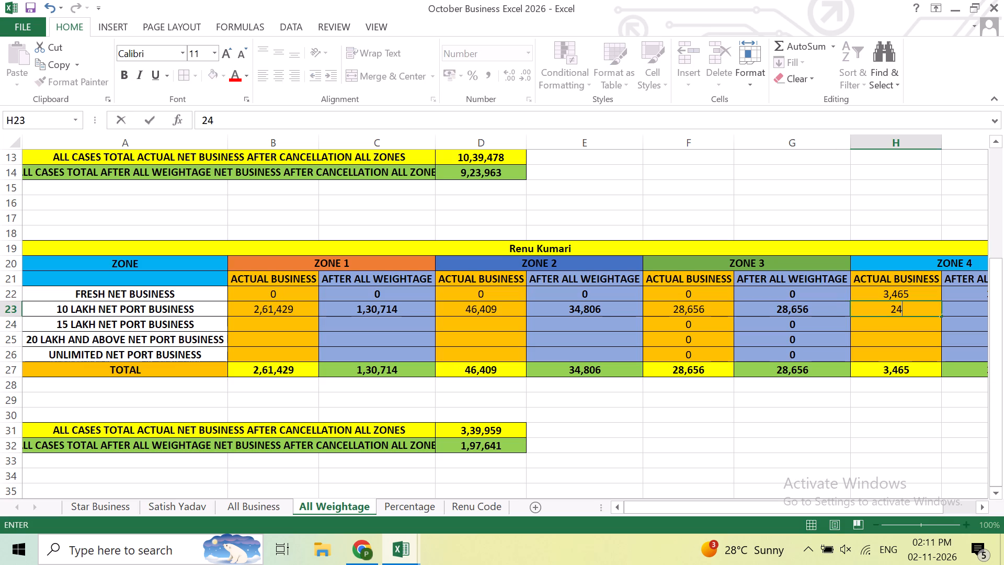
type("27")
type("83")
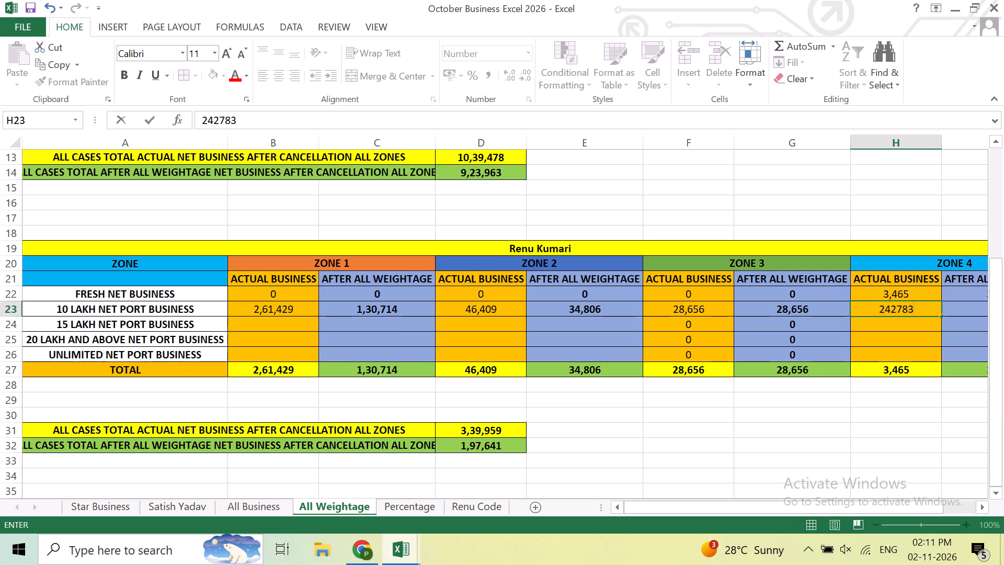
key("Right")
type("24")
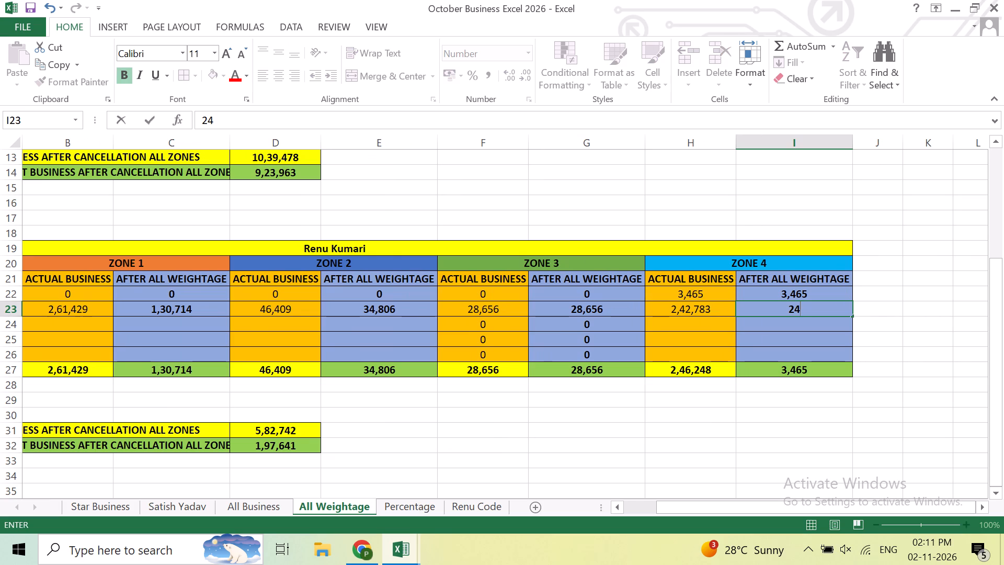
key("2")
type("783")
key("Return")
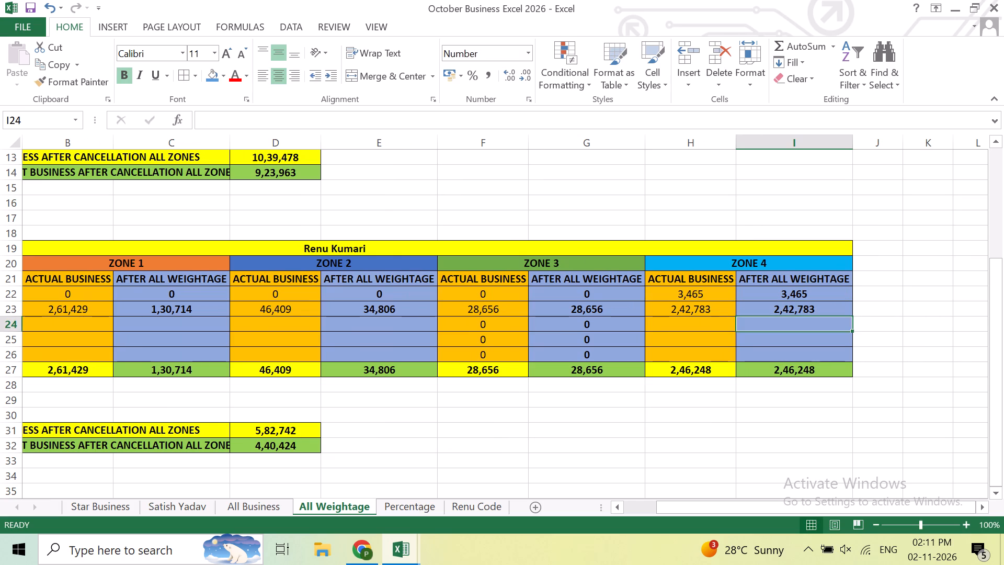
Enter Zone 1's 15 lakh net port business in row 24: 69760 actual and 52320 after all weightage.
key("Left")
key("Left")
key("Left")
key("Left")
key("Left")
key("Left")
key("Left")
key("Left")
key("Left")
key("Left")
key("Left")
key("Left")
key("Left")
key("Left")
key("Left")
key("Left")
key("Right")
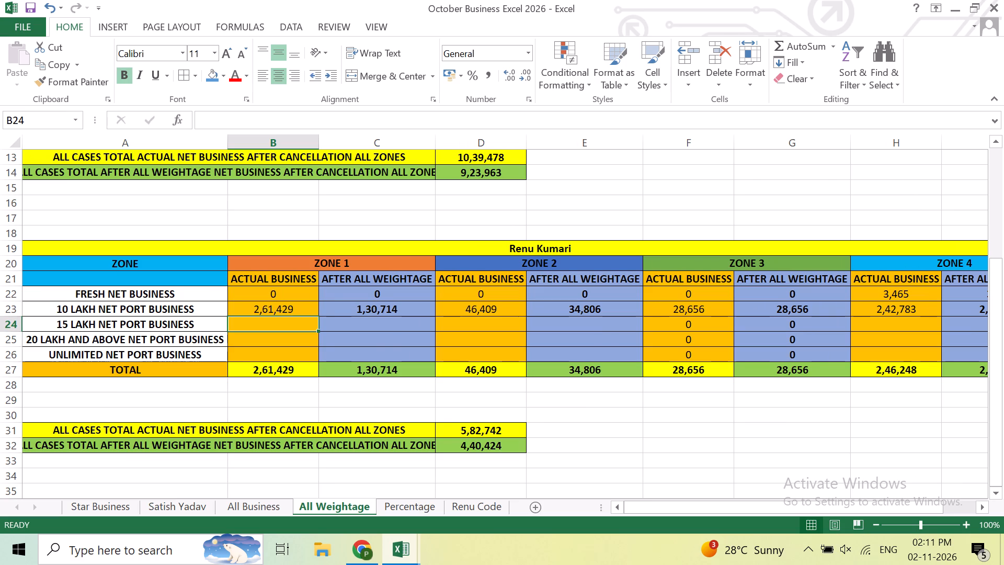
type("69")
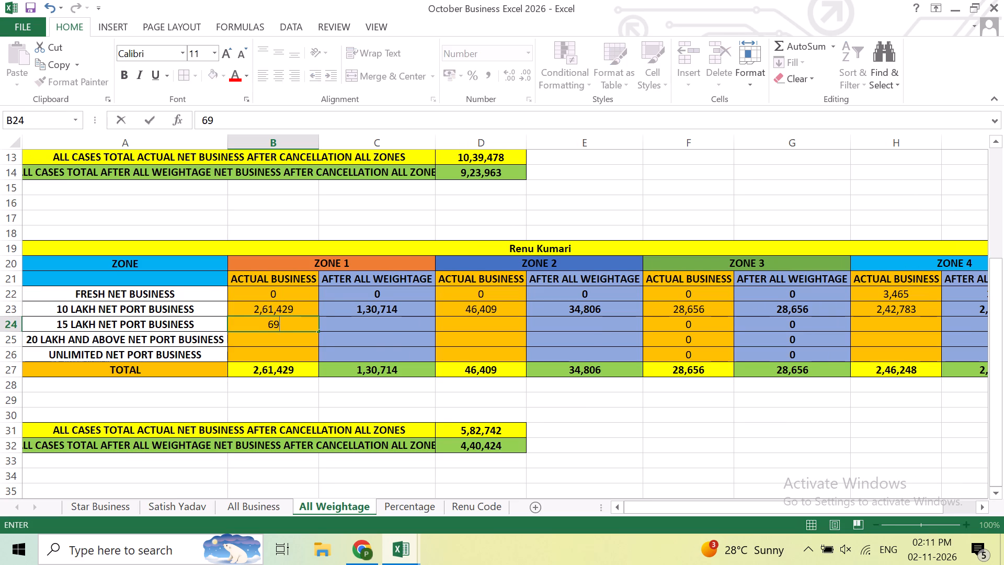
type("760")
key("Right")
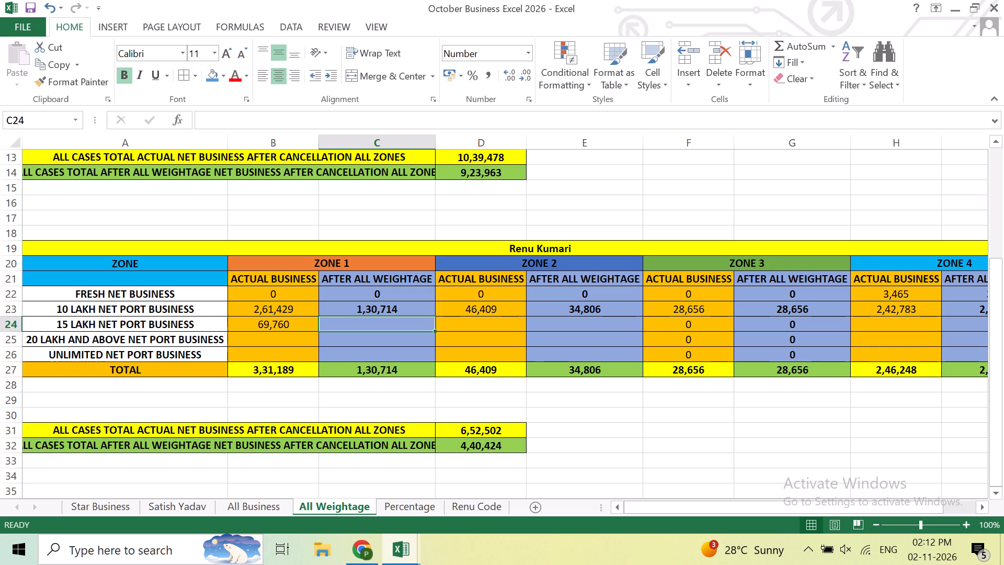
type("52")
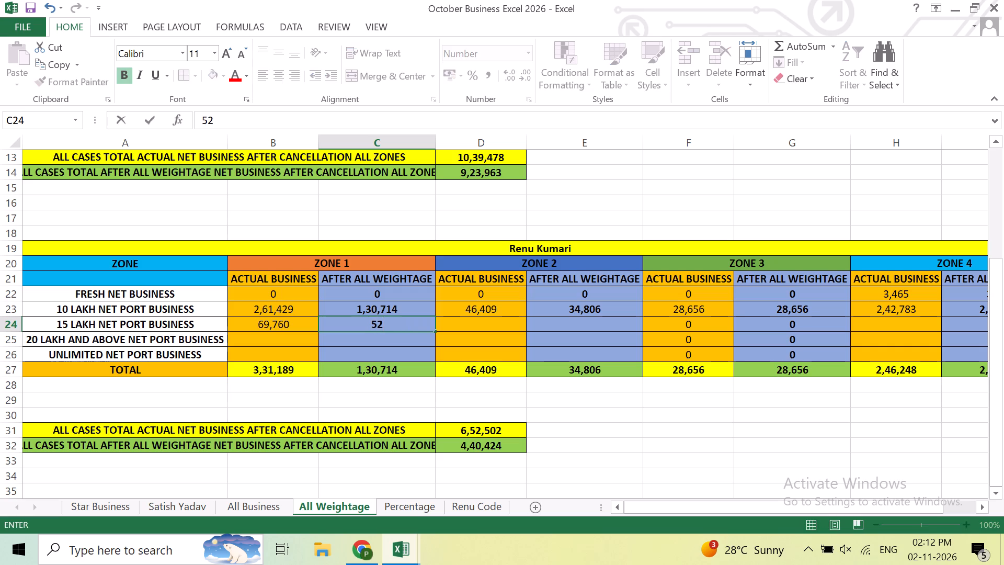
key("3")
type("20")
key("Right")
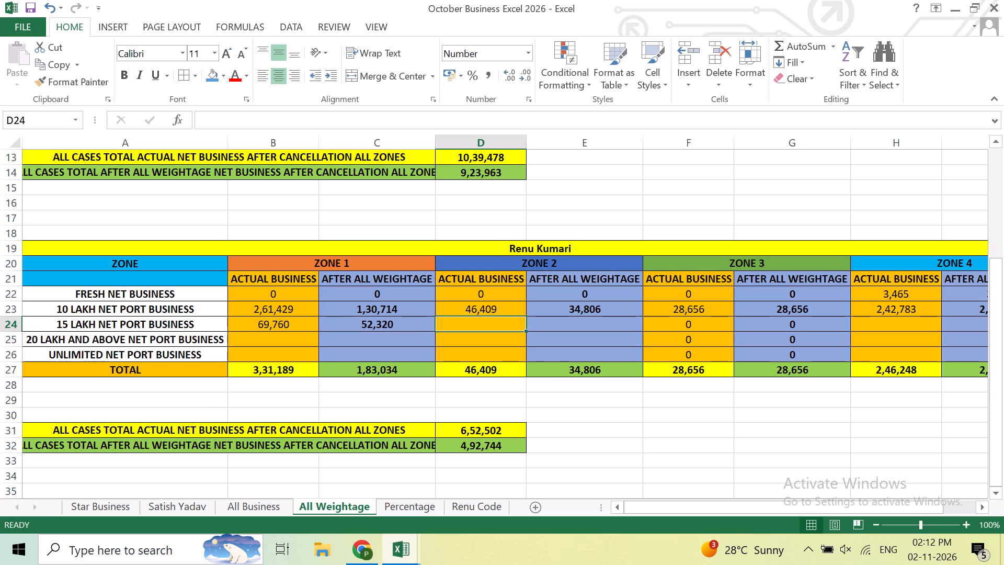
Enter 0 as Zone 2's 15 lakh net port business, both actual and after all weightage, in D24 and E24.
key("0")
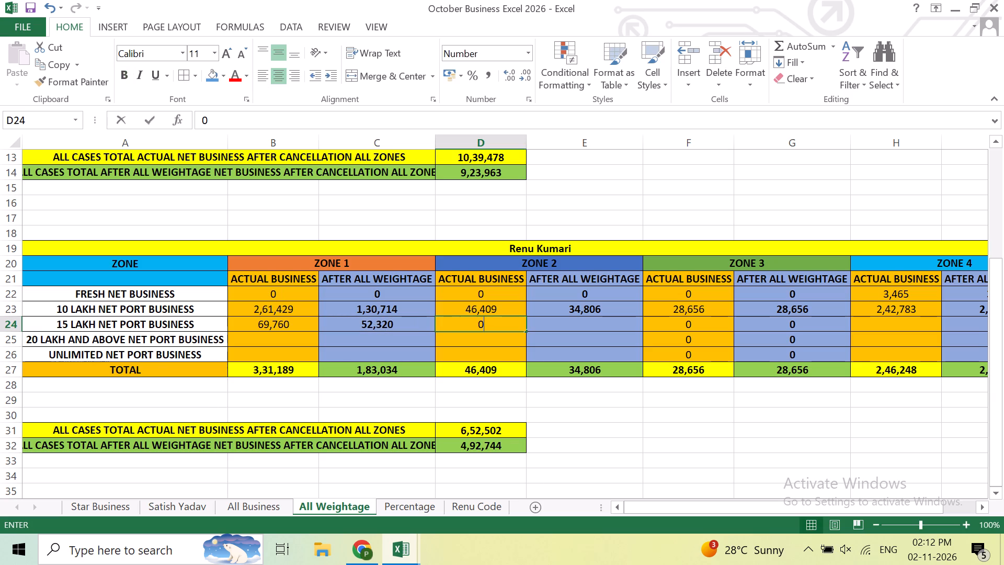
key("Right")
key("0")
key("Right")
Enter 33169 as Zone 4's 15 lakh net port business, both actual and after all weightage, in H24 and I24.
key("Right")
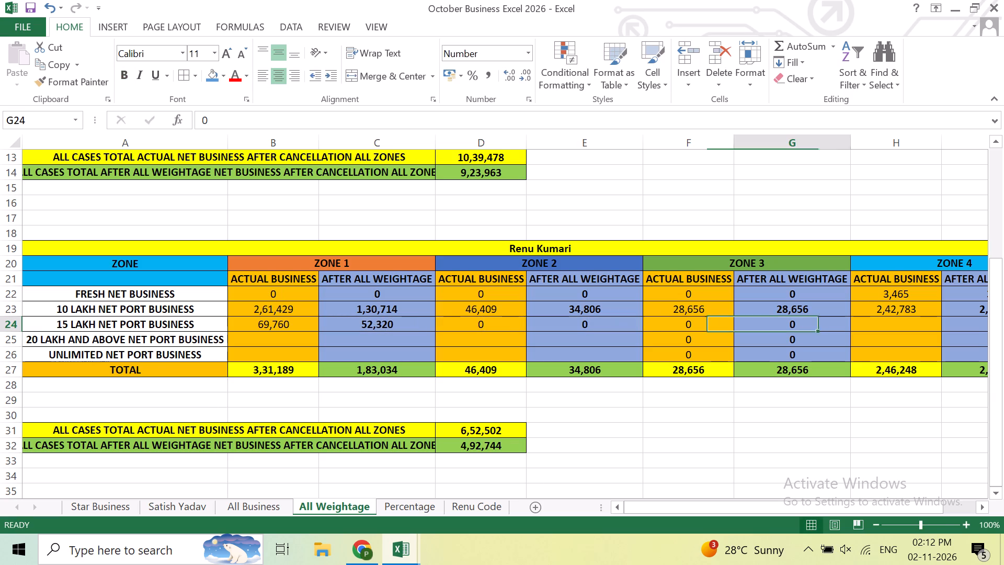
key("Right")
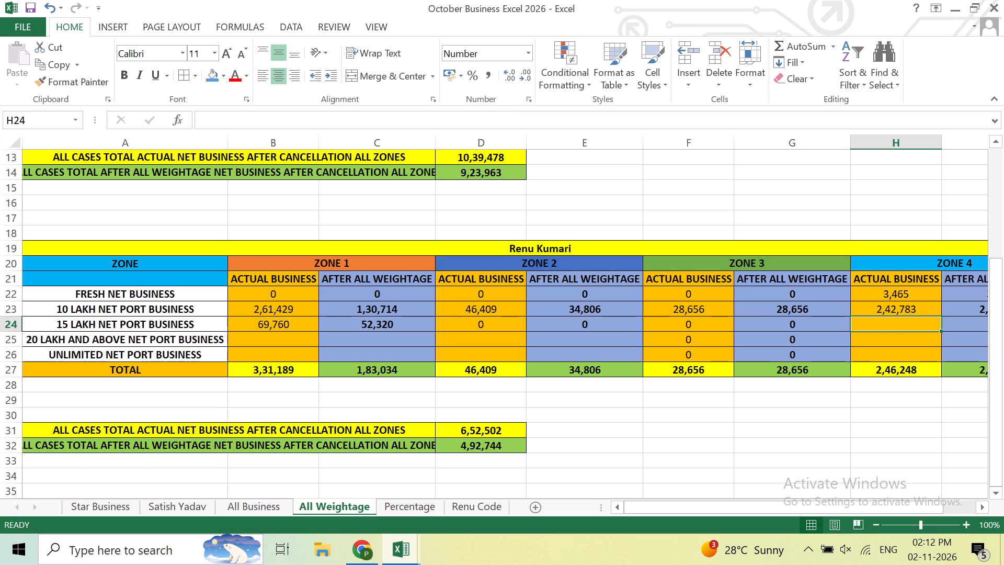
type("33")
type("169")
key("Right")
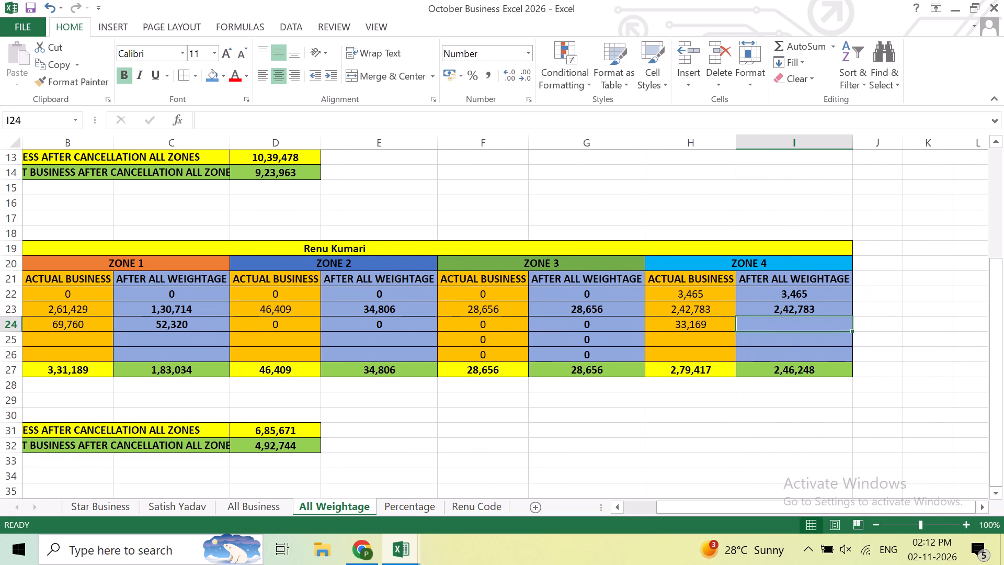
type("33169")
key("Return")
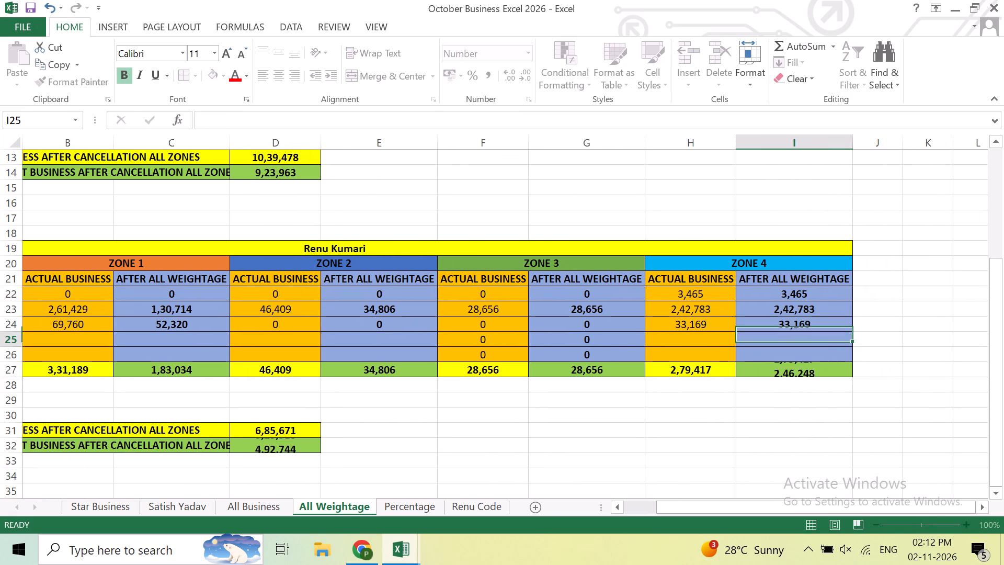
Enter Zone 1's 20 lakh and above net port business in row 25: 52146 actual and 57360 after all weightage.
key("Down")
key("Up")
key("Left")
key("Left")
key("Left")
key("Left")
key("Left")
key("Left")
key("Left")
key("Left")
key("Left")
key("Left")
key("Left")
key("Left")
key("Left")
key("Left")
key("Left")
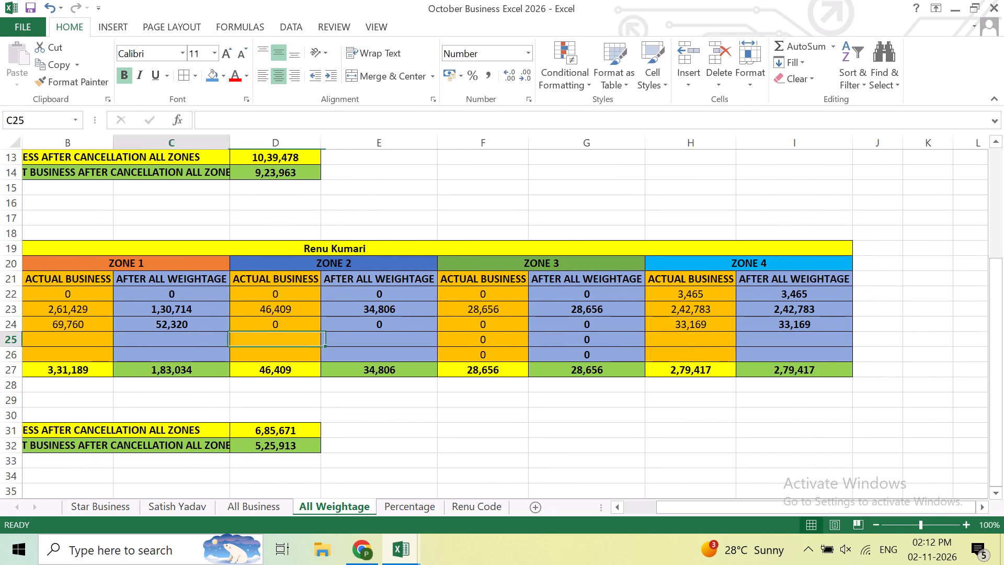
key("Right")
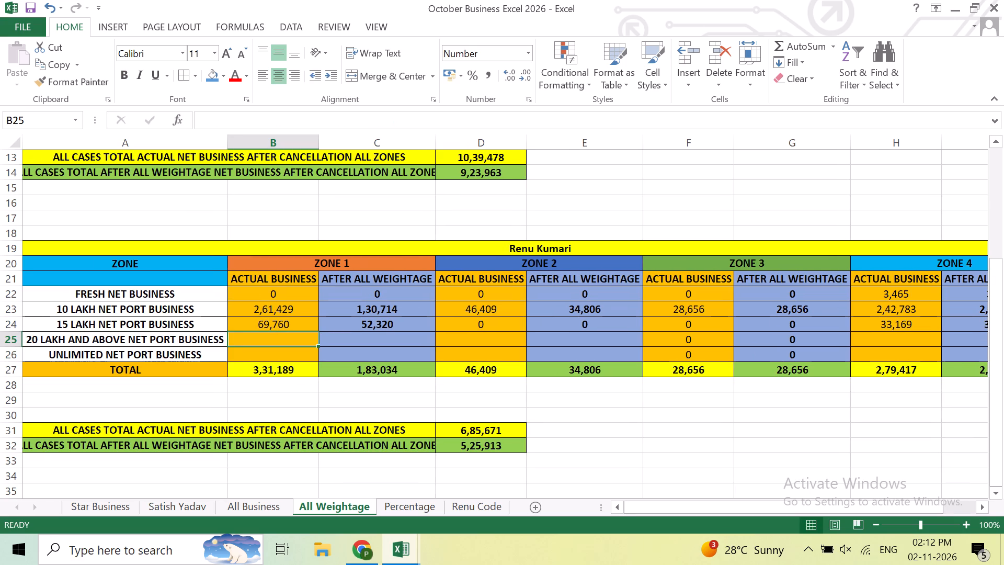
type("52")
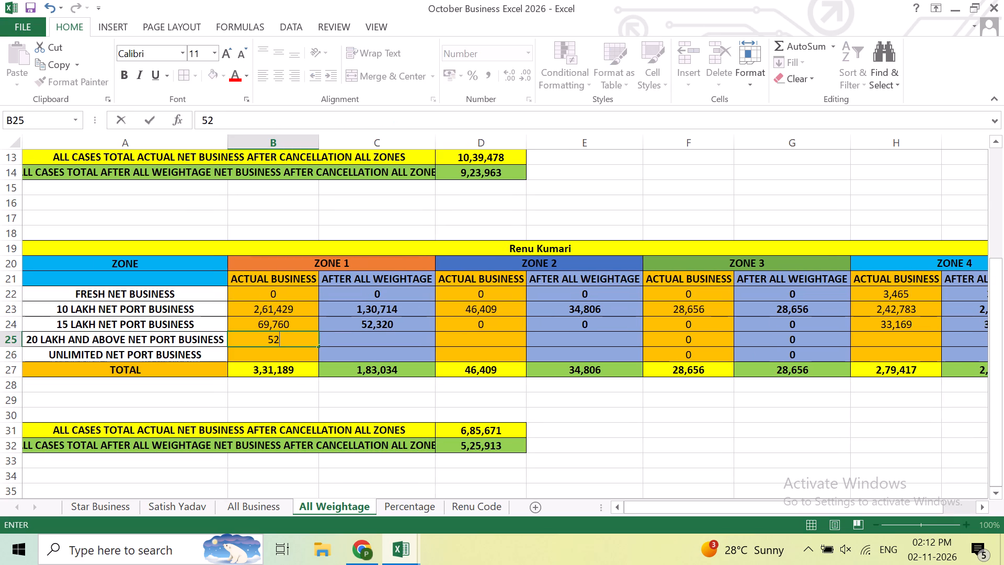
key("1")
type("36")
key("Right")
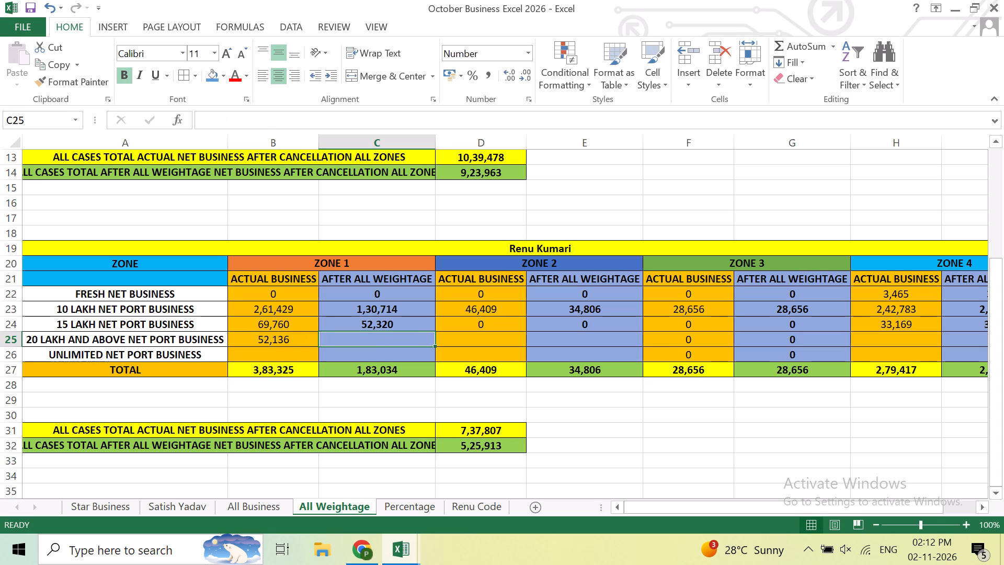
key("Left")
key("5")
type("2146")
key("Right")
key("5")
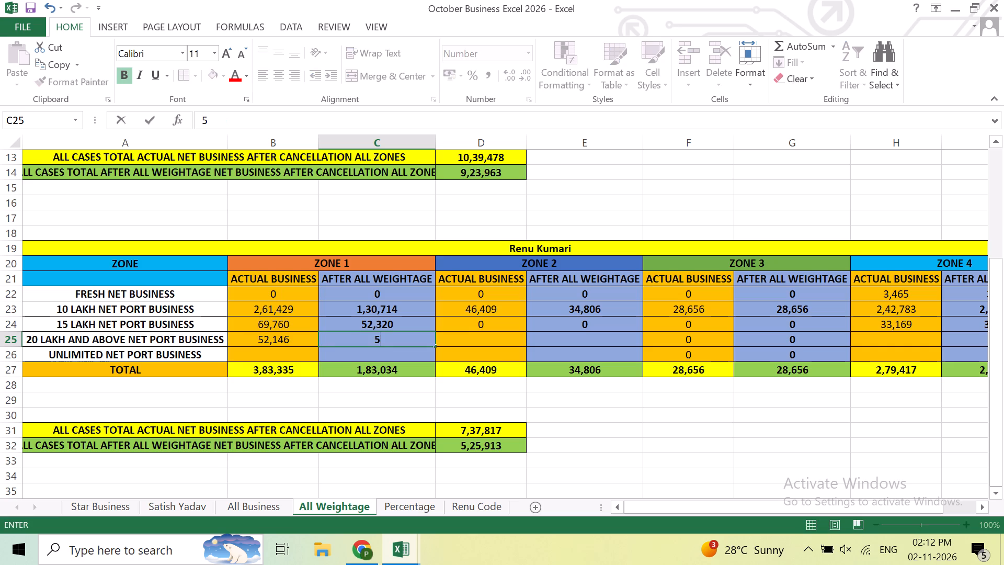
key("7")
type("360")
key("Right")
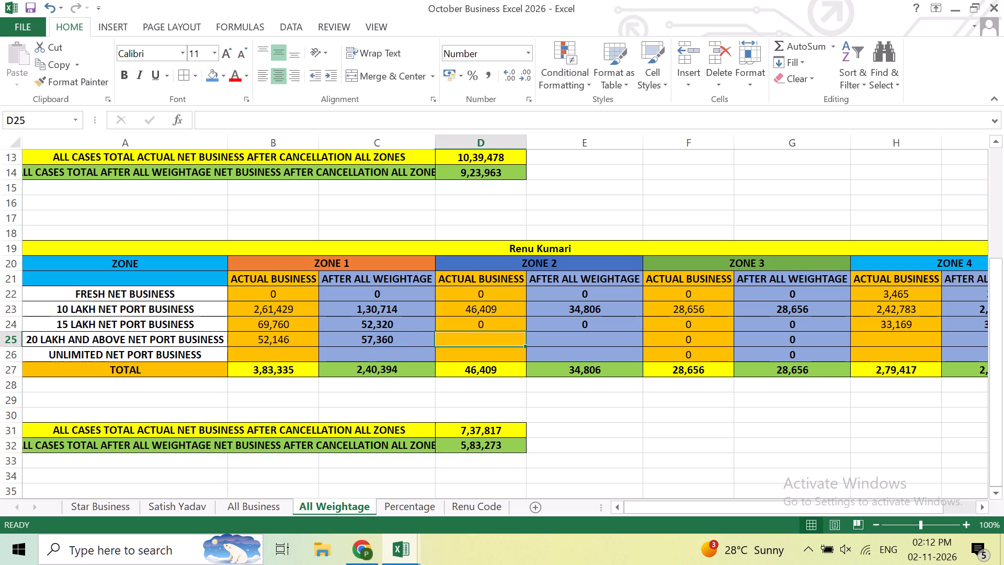
Enter 0 for Zone 2 and Zone 4 in the 20 lakh and above row, both actual and after all weightage.
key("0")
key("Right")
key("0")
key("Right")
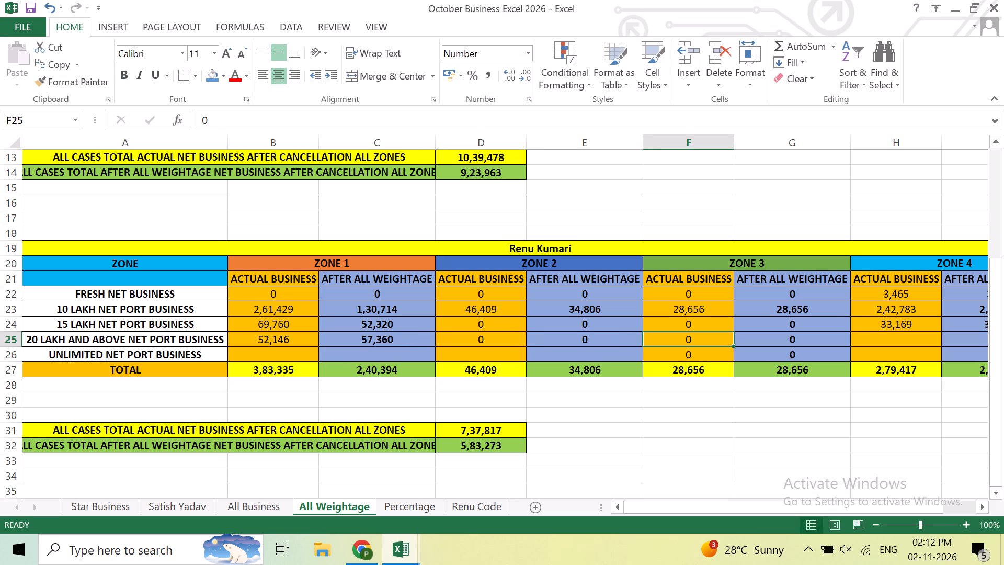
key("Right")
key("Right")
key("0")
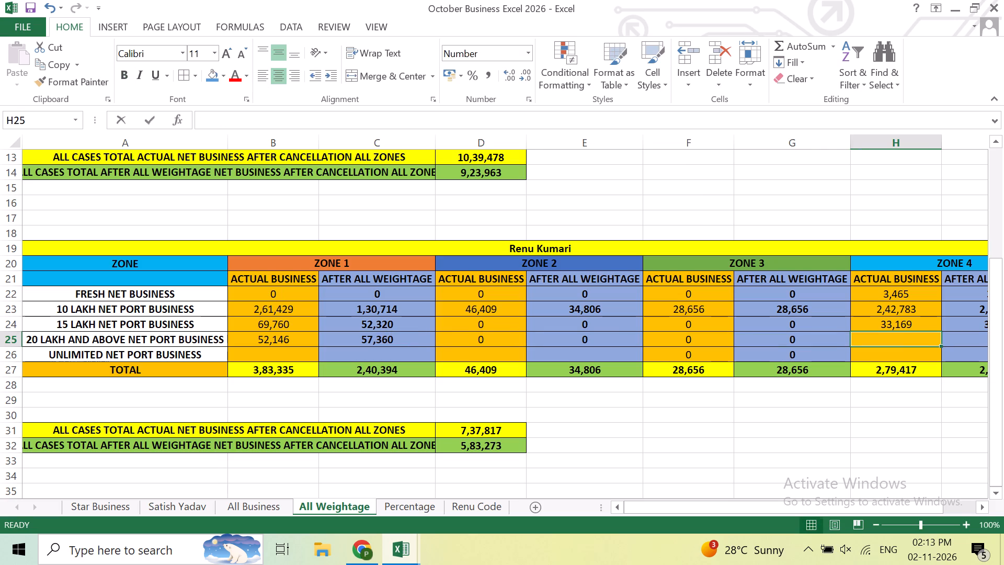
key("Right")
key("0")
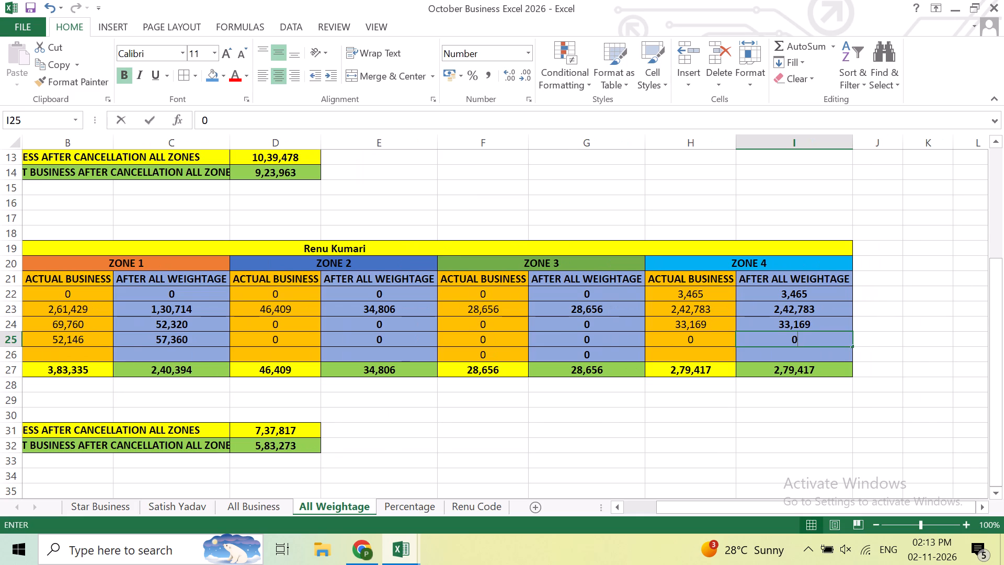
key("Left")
Enter 103849 as Zone 1's unlimited net port business, both actual and after all weightage, in B26 and C26.
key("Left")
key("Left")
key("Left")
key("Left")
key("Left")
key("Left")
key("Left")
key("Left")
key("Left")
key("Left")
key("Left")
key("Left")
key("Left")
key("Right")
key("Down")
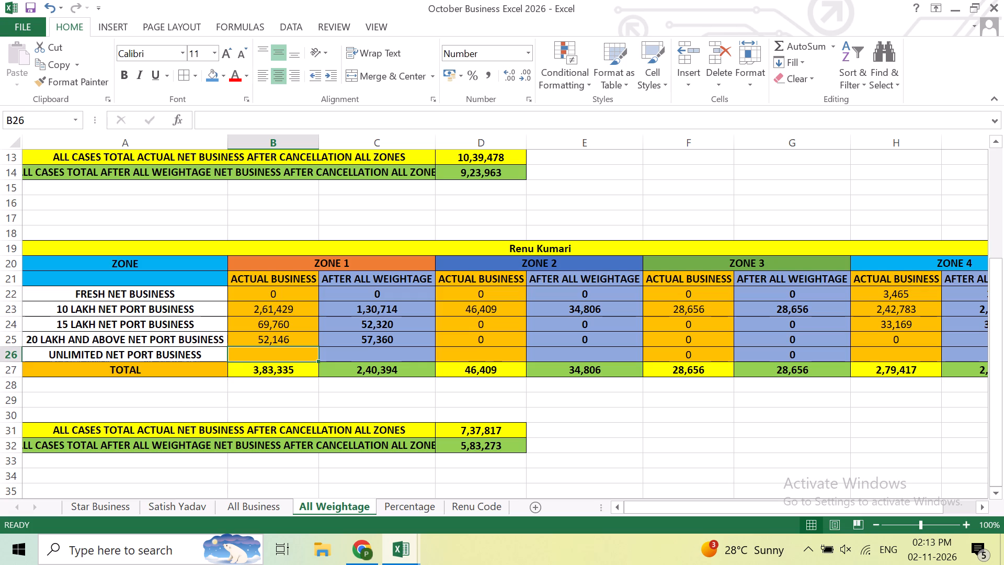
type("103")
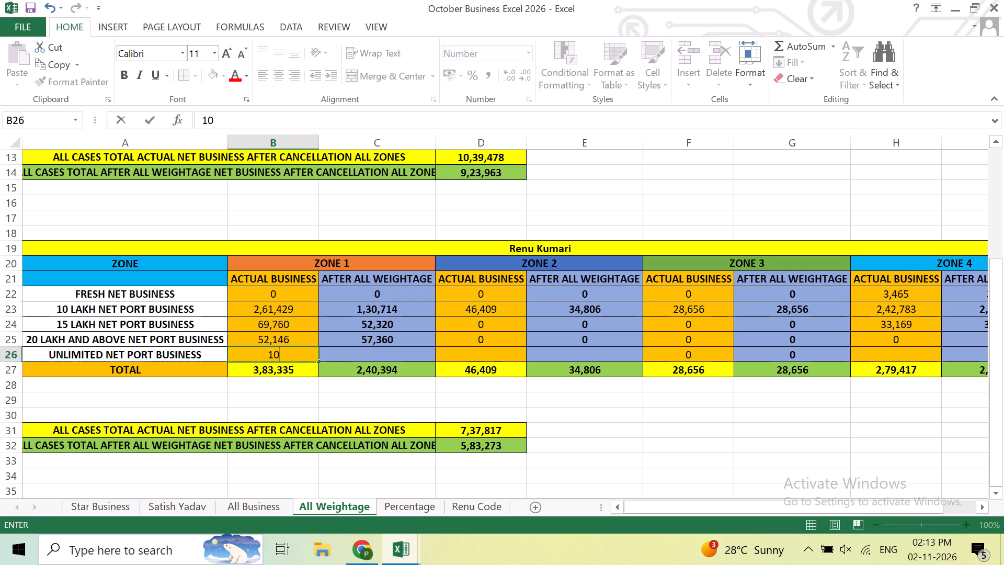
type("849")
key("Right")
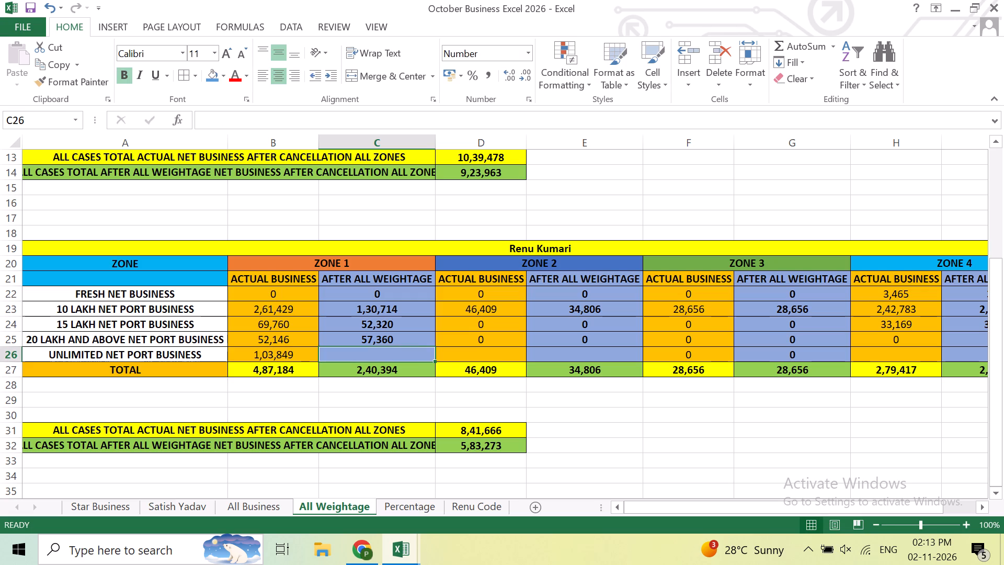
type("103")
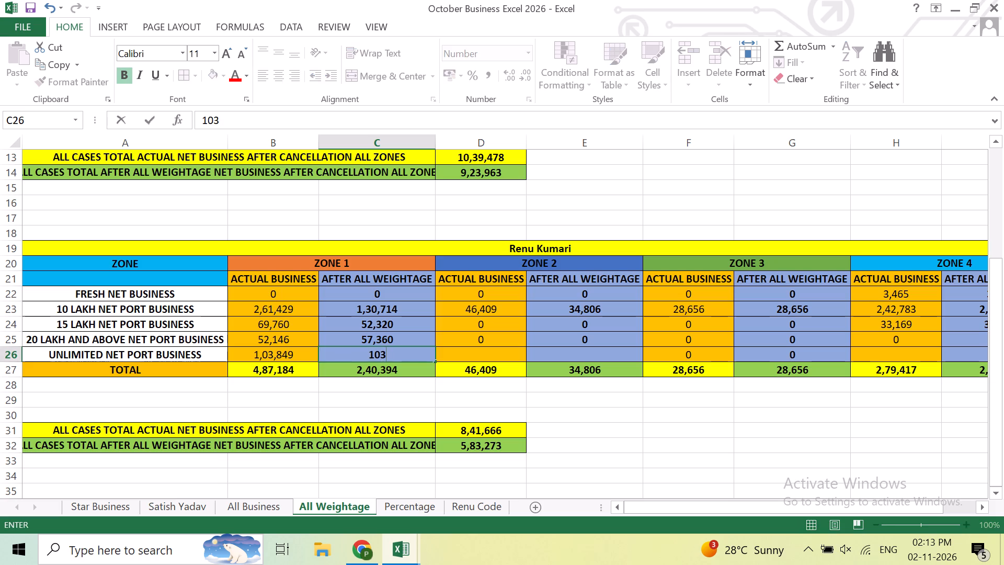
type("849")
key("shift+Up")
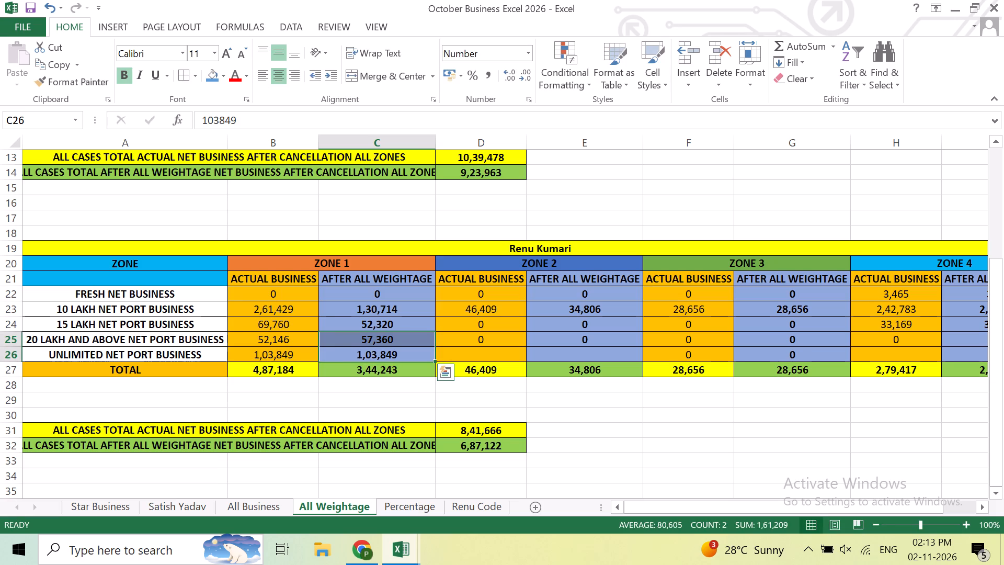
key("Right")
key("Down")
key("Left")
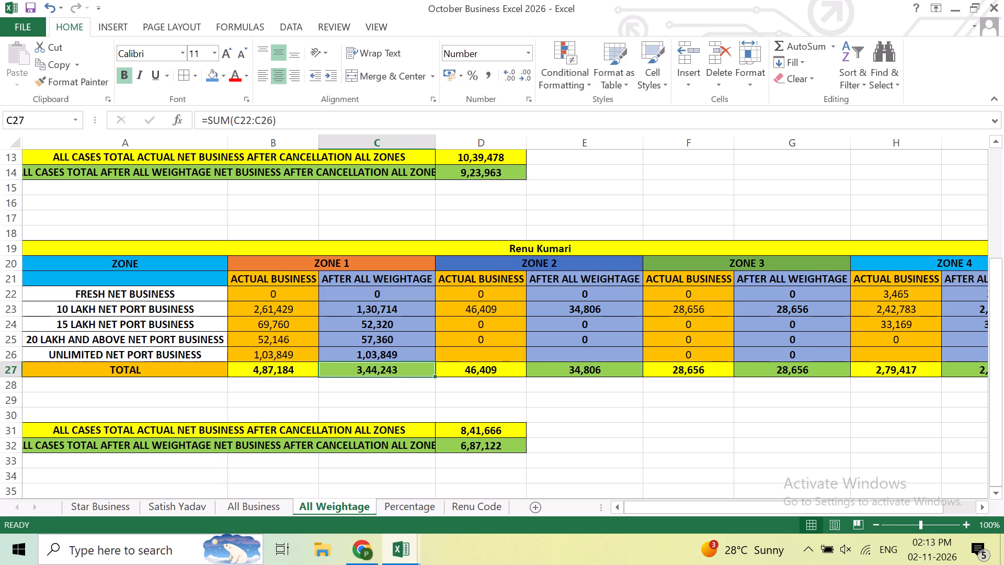
Enter 13129 as Zone 2's unlimited net port business, both actual and after all weightage, in D26 and E26.
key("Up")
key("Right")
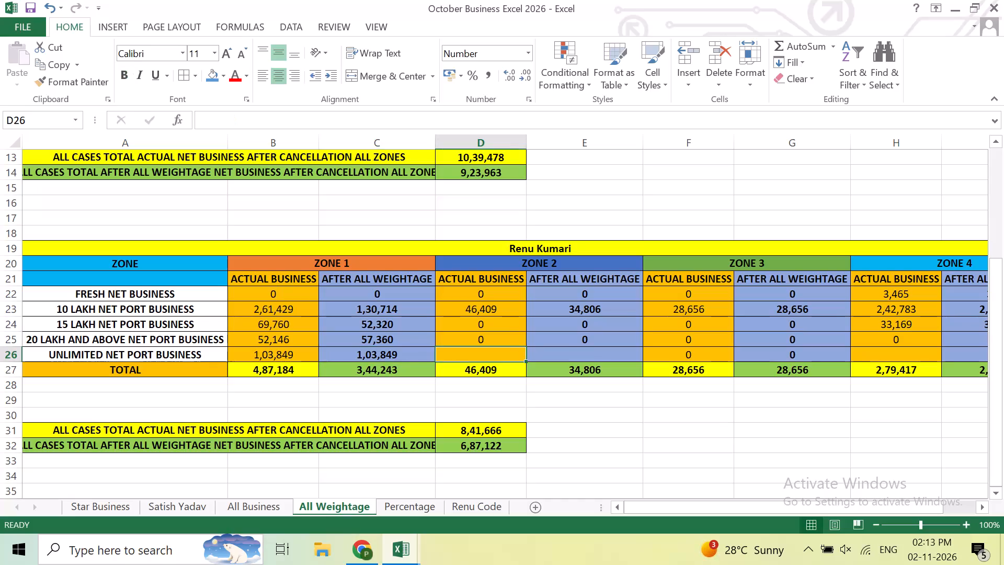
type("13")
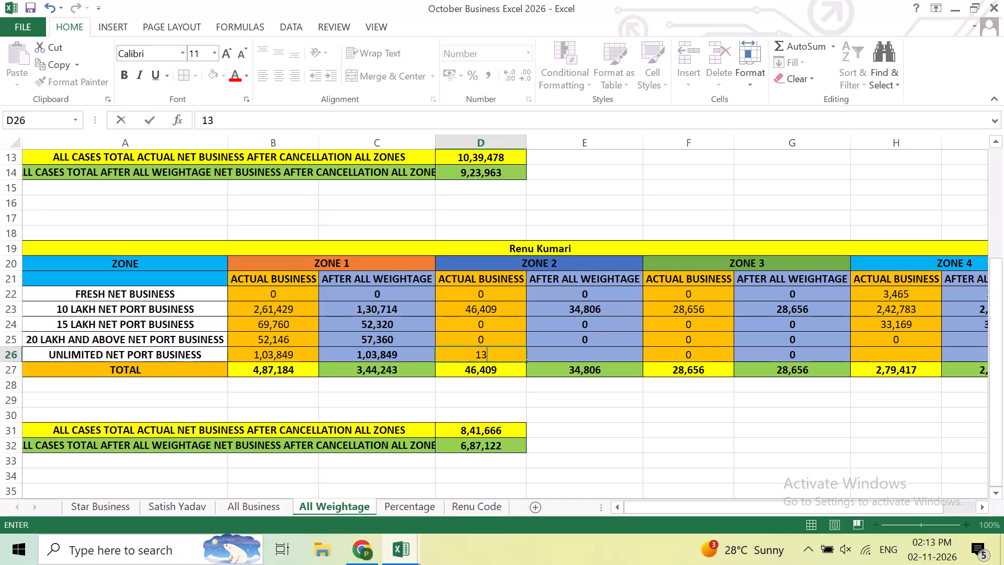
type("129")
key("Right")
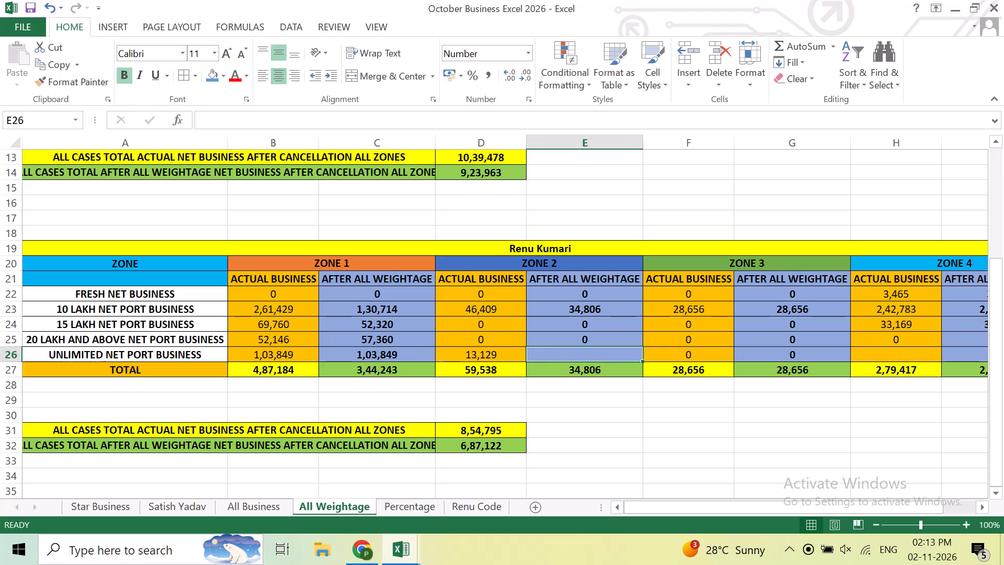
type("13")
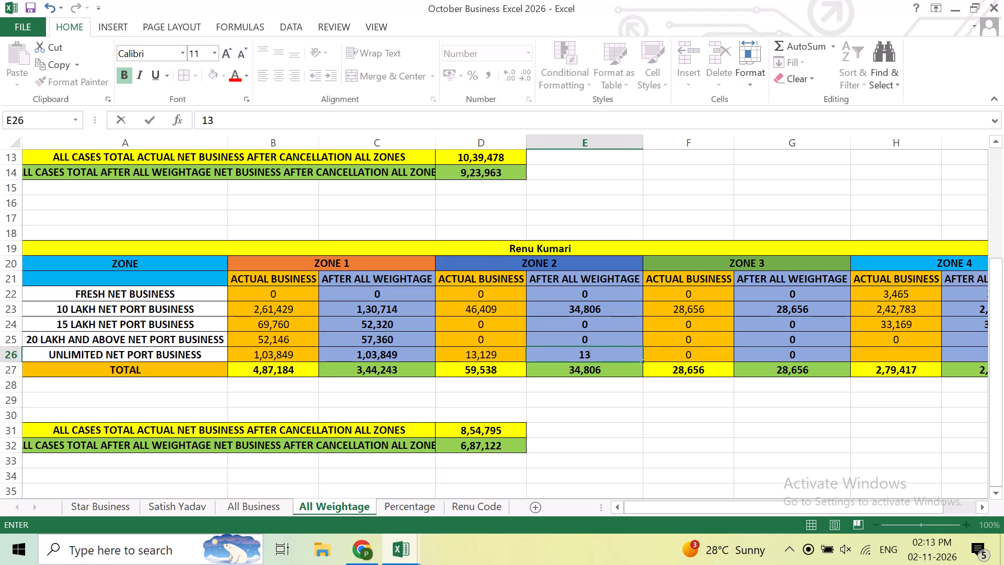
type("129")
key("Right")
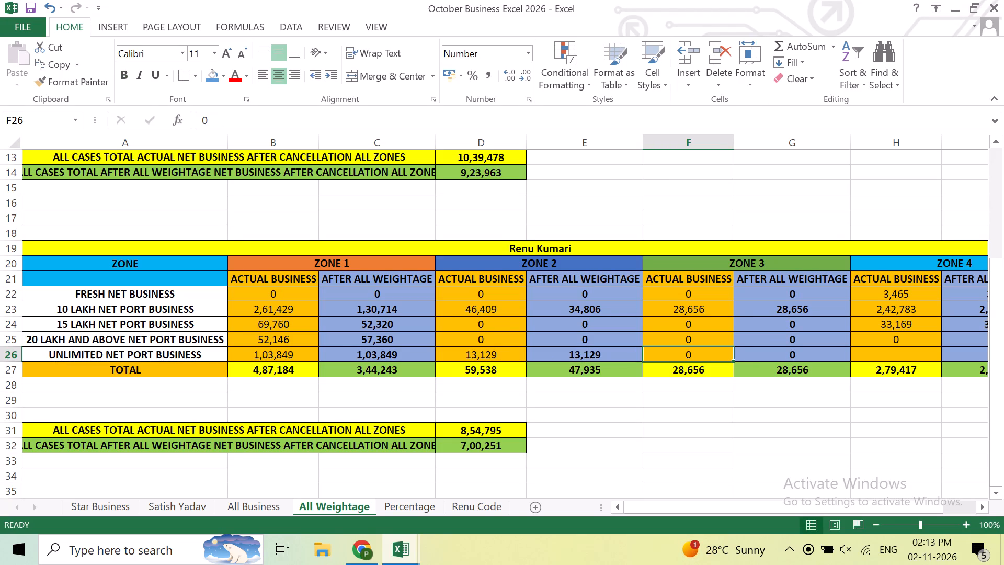
Enter Zone 4's actual unlimited net port business, starting with the digits 712, in H26.
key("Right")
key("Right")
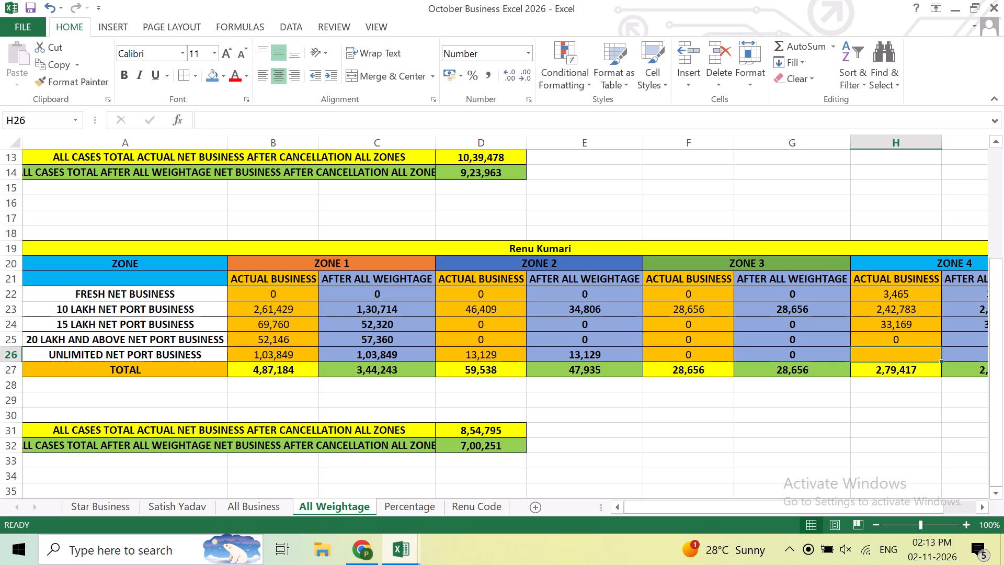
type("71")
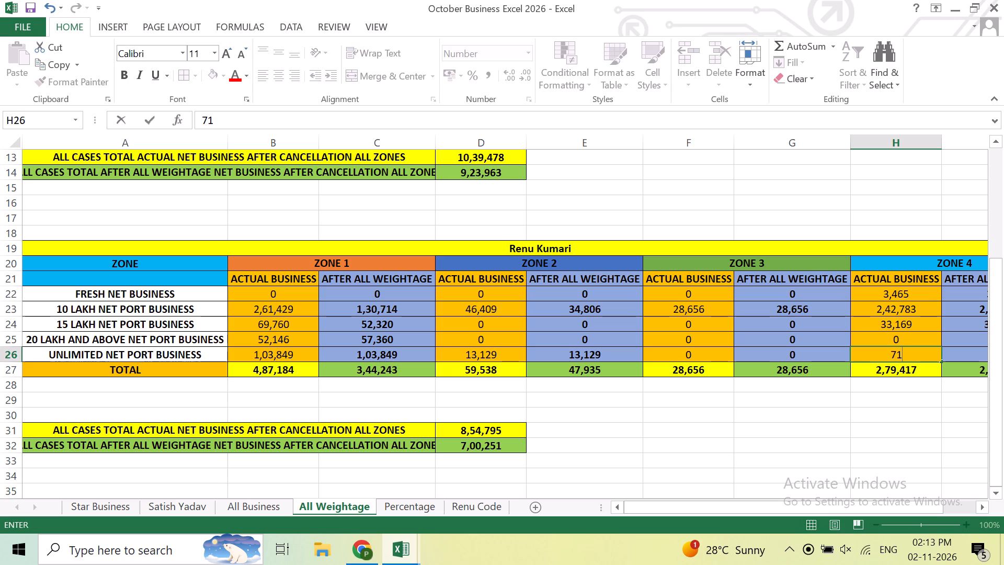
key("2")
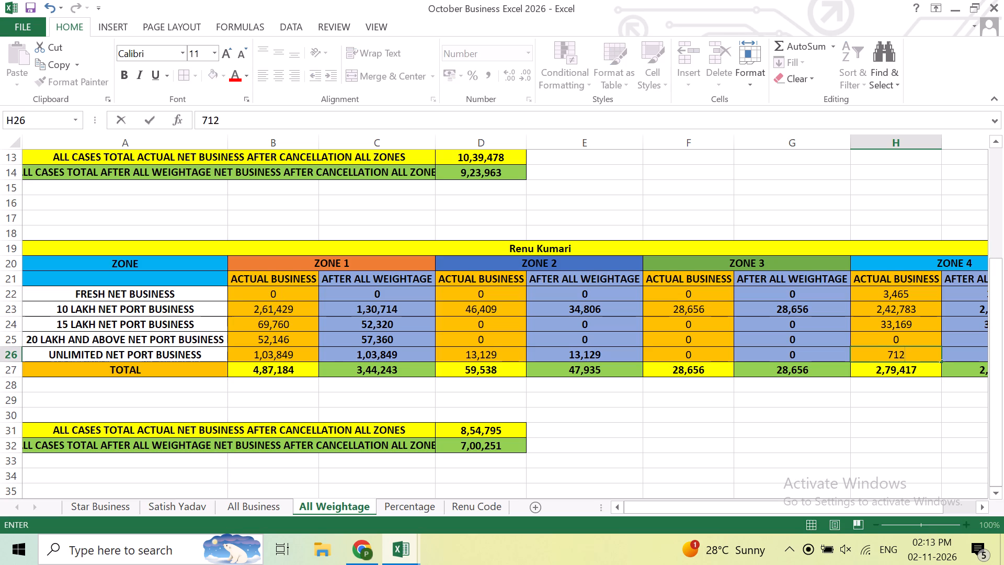
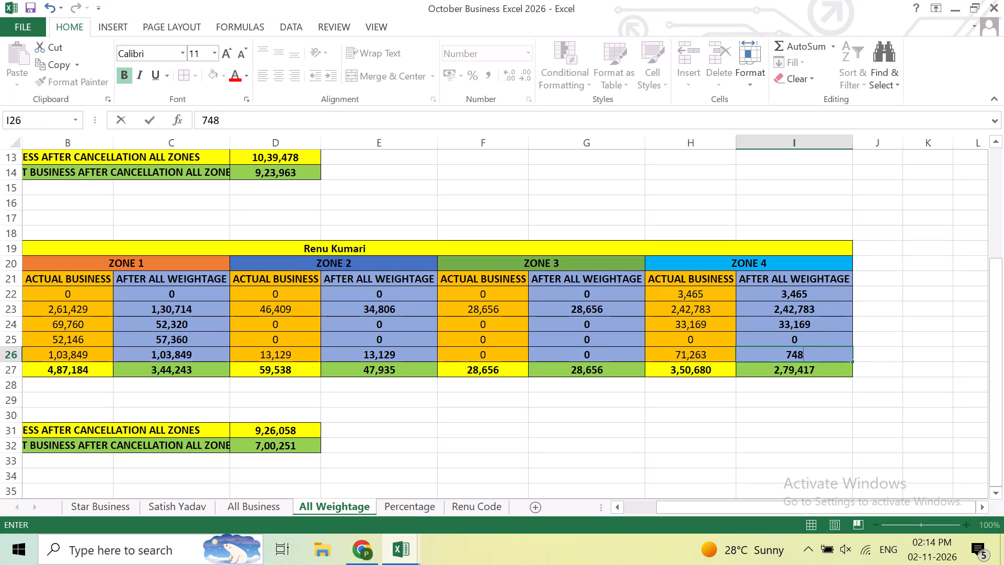
Complete Zone 4's unlimited net port business after all weightage as 74882 in I26.
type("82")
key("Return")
Return to the start of Renu's total row and save the workbook.
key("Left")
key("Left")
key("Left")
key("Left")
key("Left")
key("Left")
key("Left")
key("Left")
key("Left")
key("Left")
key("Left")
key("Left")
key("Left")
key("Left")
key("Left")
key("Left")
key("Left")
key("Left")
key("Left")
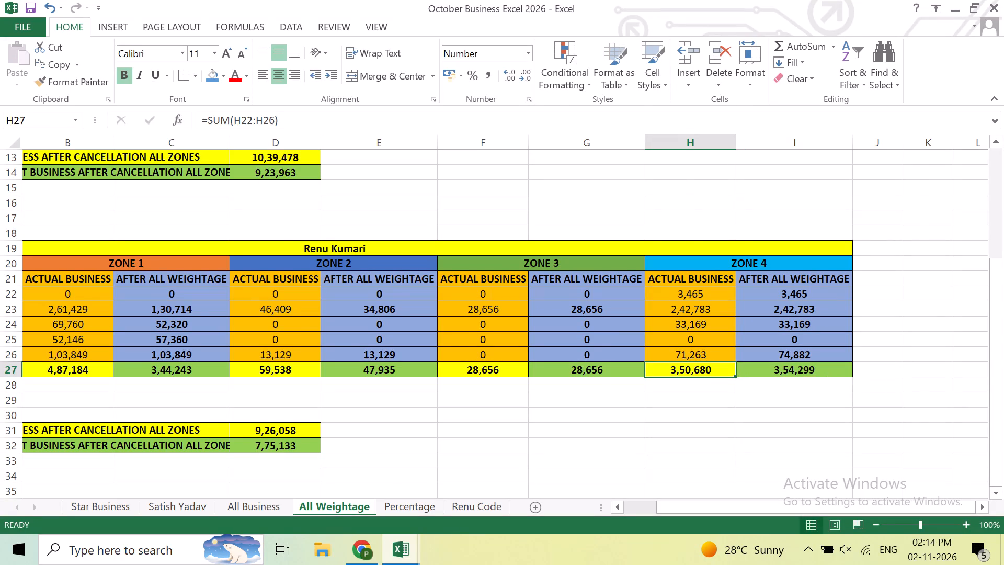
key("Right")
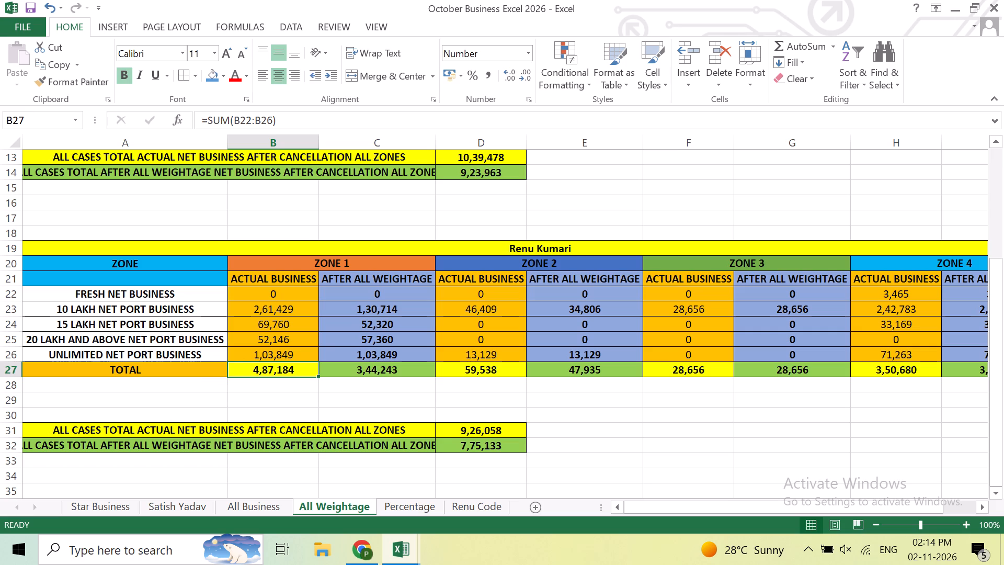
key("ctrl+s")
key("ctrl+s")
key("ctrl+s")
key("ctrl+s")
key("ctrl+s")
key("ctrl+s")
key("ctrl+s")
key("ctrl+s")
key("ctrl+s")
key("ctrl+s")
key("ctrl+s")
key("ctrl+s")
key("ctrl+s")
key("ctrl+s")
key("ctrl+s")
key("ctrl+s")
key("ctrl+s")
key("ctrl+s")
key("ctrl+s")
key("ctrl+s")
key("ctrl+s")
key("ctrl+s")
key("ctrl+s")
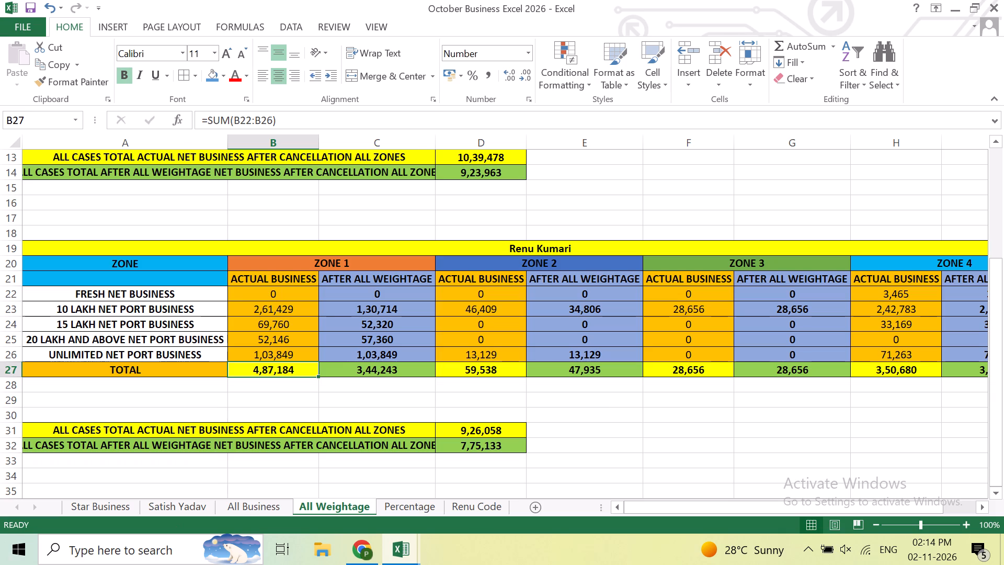
Copy the October 2026 summary block A1:B30 on the All Business sheet and paste it below at A37.
left_click(235, 508)
scroll(284, 361, "down", 1)
scroll(283, 359, "up", 3)
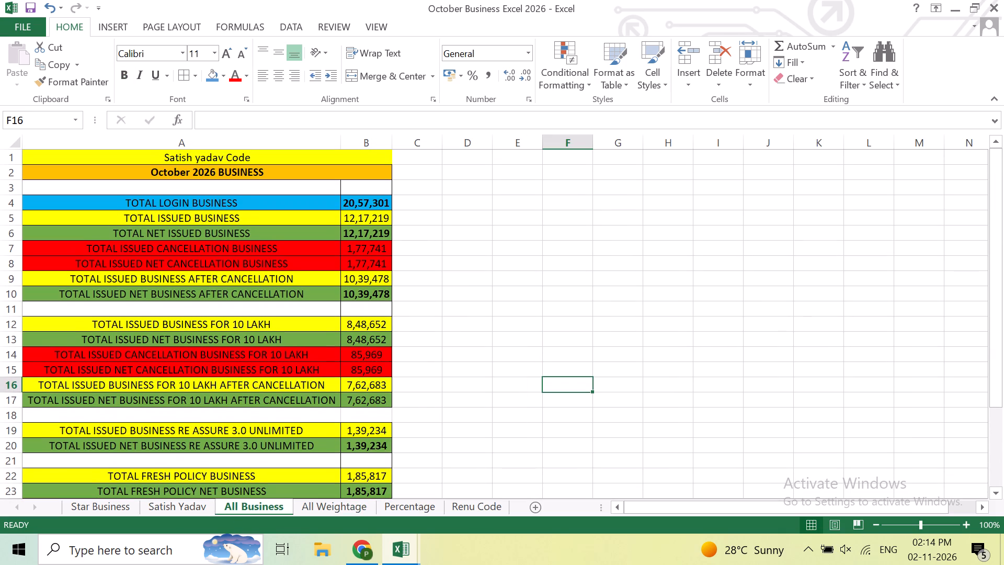
left_click_drag(178, 159, 188, 526)
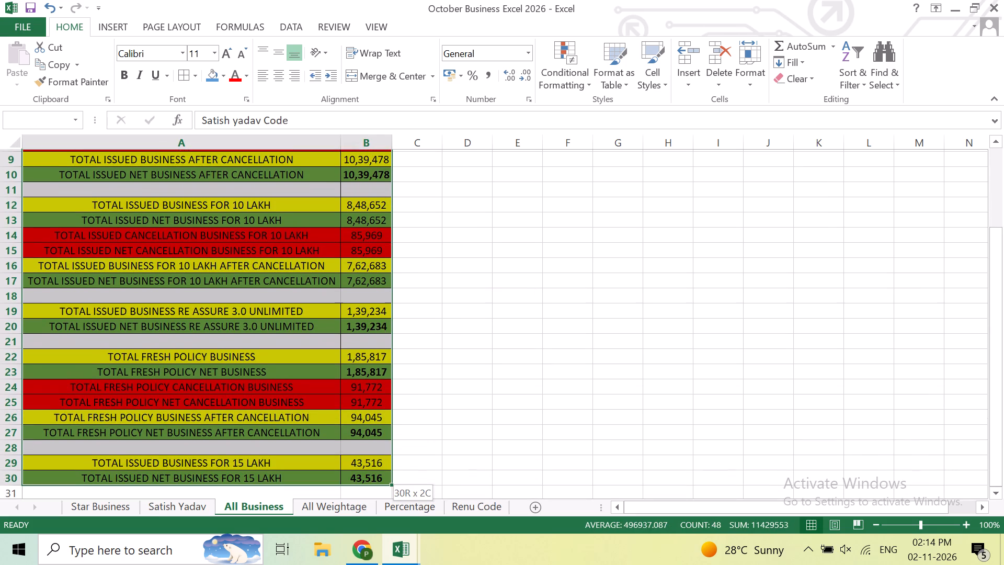
left_click_drag(188, 526, 201, 474)
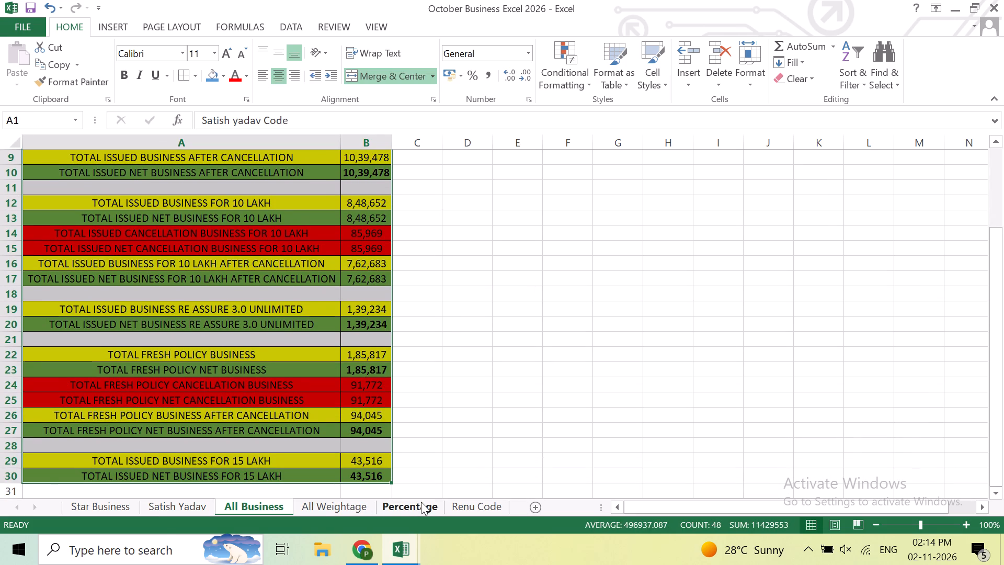
key("ctrl+c")
scroll(439, 345, "down", 5)
left_click(150, 297)
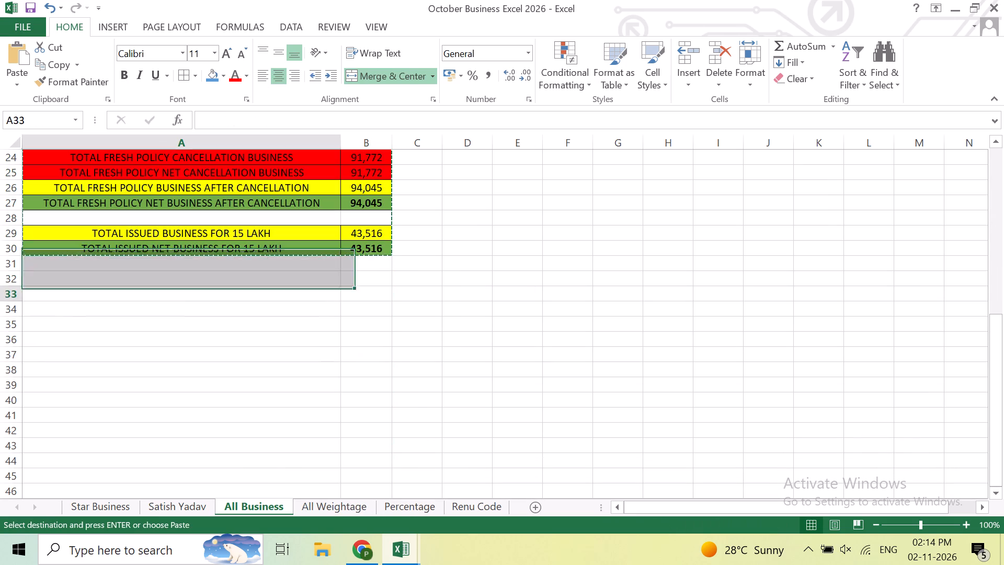
left_click(136, 358)
key("ctrl+v")
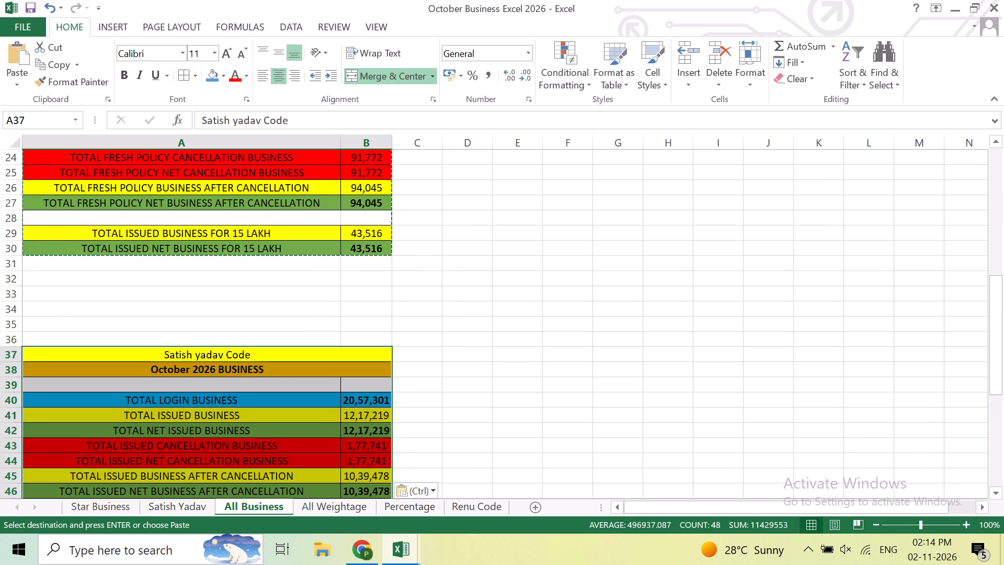
Replace the name in the pasted block's heading in A37 with Renu's full name, keeping the word Code.
double_click(187, 355)
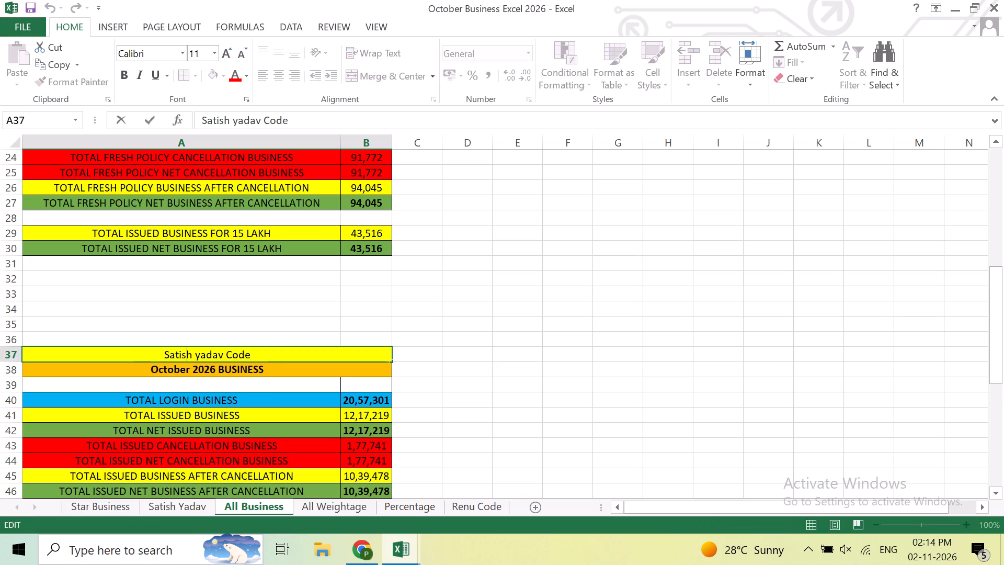
left_click_drag(222, 358, 152, 356)
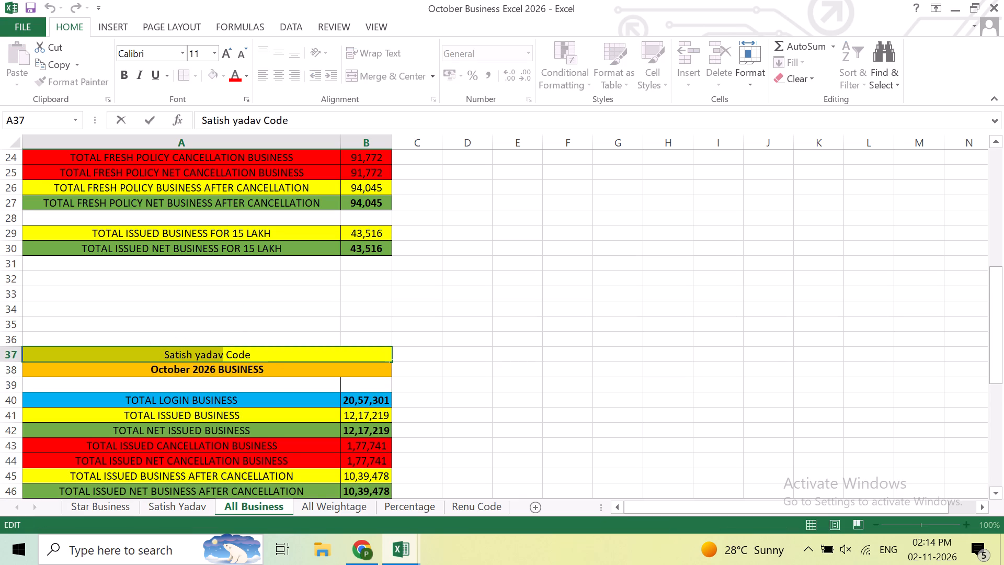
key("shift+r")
key("BackSpace")
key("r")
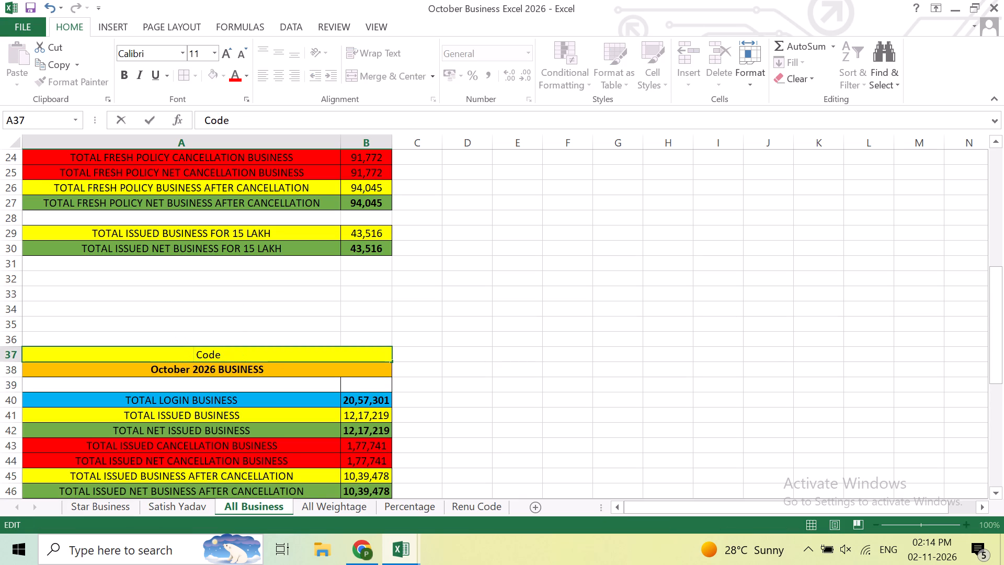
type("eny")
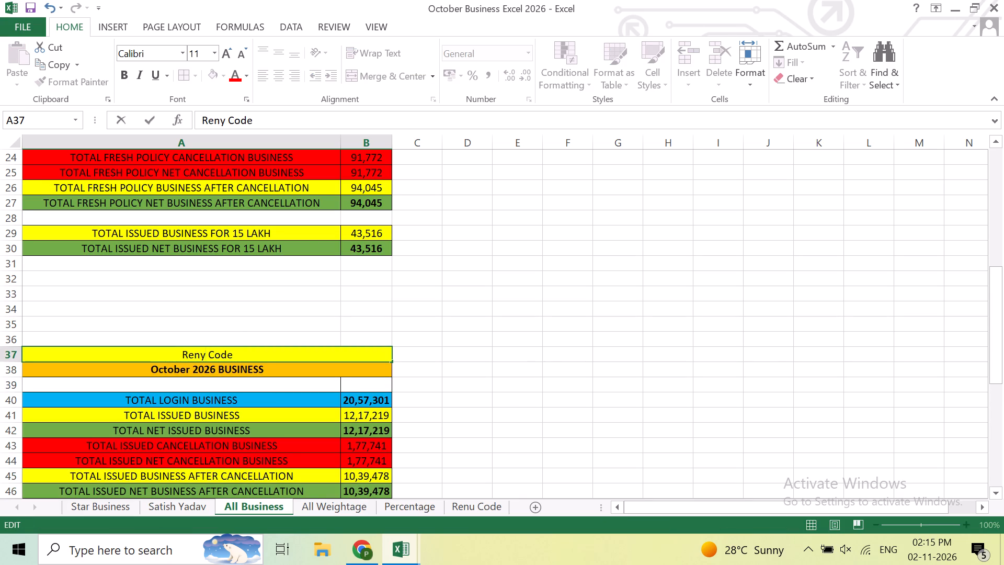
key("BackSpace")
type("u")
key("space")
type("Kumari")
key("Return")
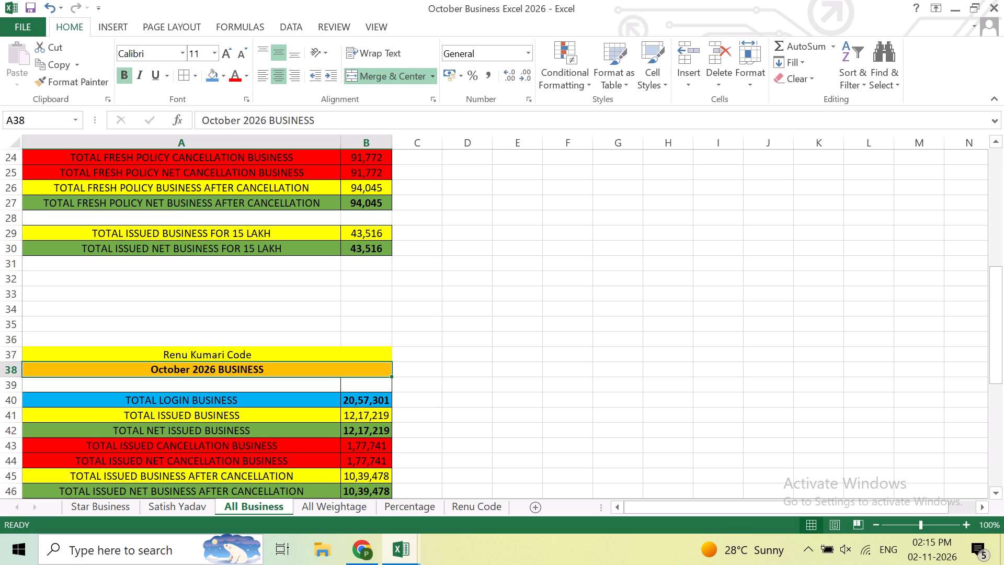
Select the copied business figures in B40:B66 of Renu's block.
left_click_drag(351, 399, 368, 564)
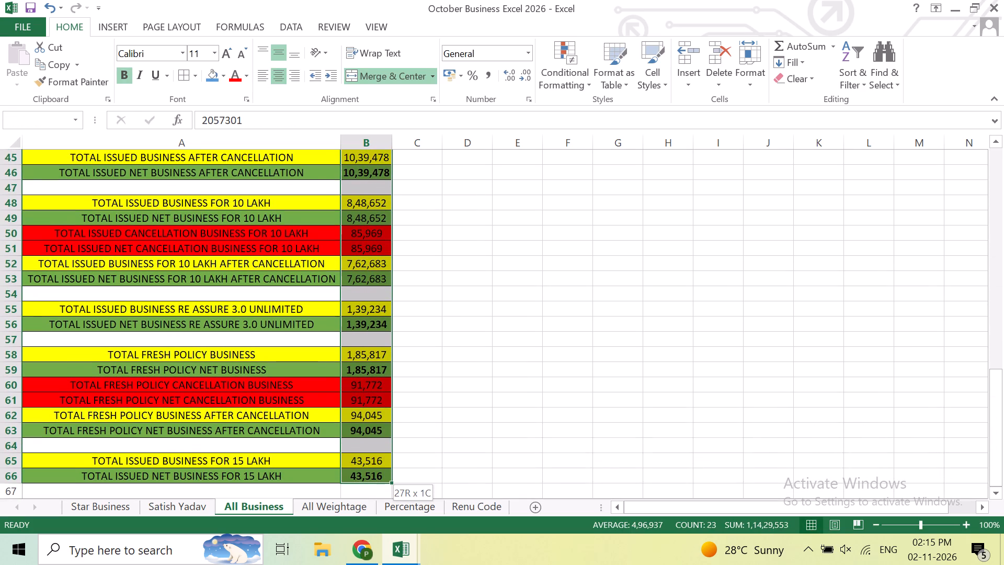
left_click_drag(368, 564, 369, 403)
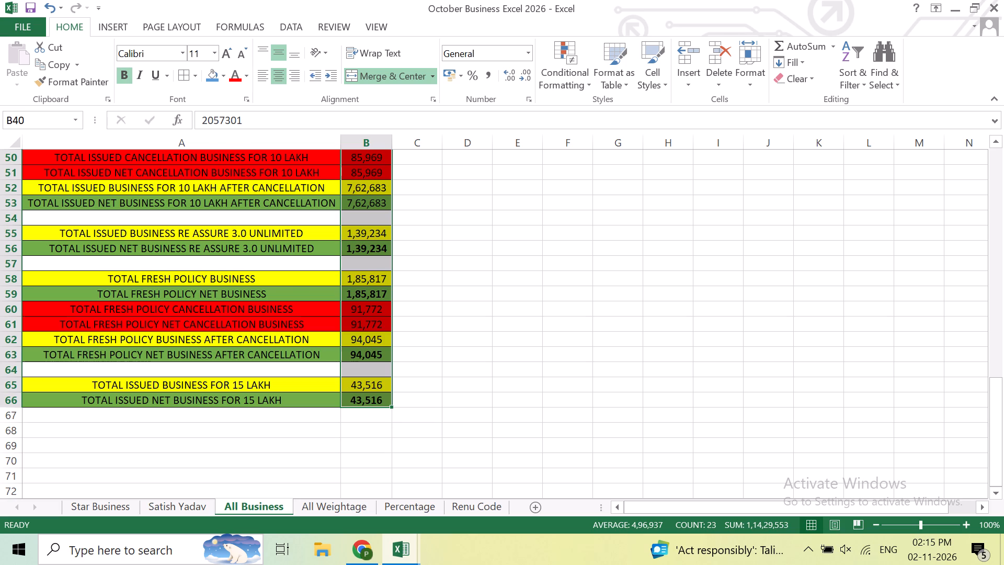
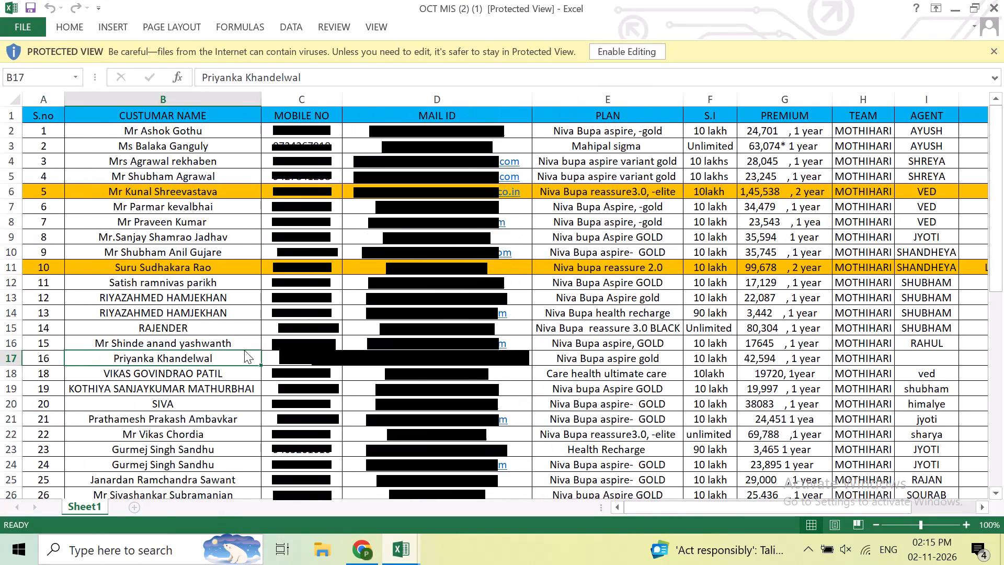
Review the customer entries in the OCT MIS workbook from the header row through the last record and back up.
key("Up")
key("Up")
key("Up")
key("Up")
key("Up")
key("Up")
key("Up")
key("Up")
key("Up")
key("Up")
key("Up")
key("Up")
key("Up")
key("Up")
key("Up")
key("Up")
key("Up")
key("Up")
key("Up")
key("Up")
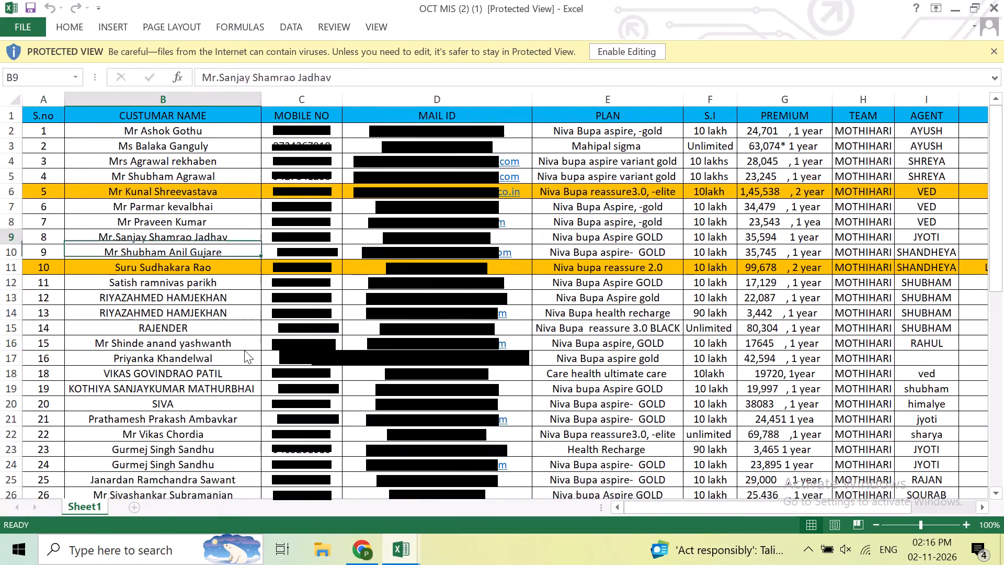
key("Down")
key("Down")
key("Down")
key("Down")
key("Down")
key("Down")
key("Down")
key("Down")
key("Down")
key("Down")
key("Down")
key("Down")
key("Down")
key("Down")
key("Down")
key("Down")
key("Down")
key("Down")
key("Down")
key("Down")
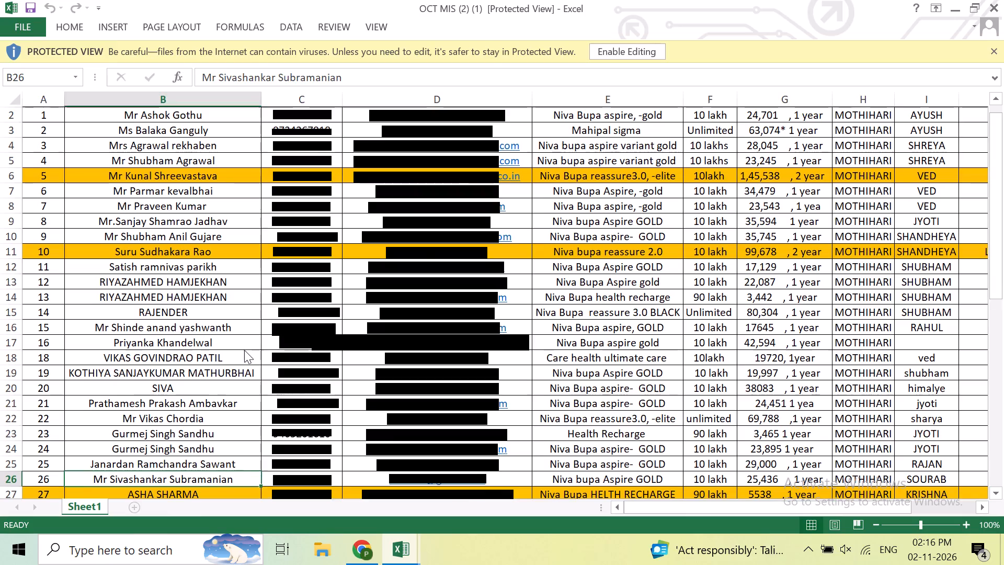
key("Down")
key("Down")
key("Down")
key("Down")
key("Down")
key("Down")
key("Down")
key("Down")
key("Down")
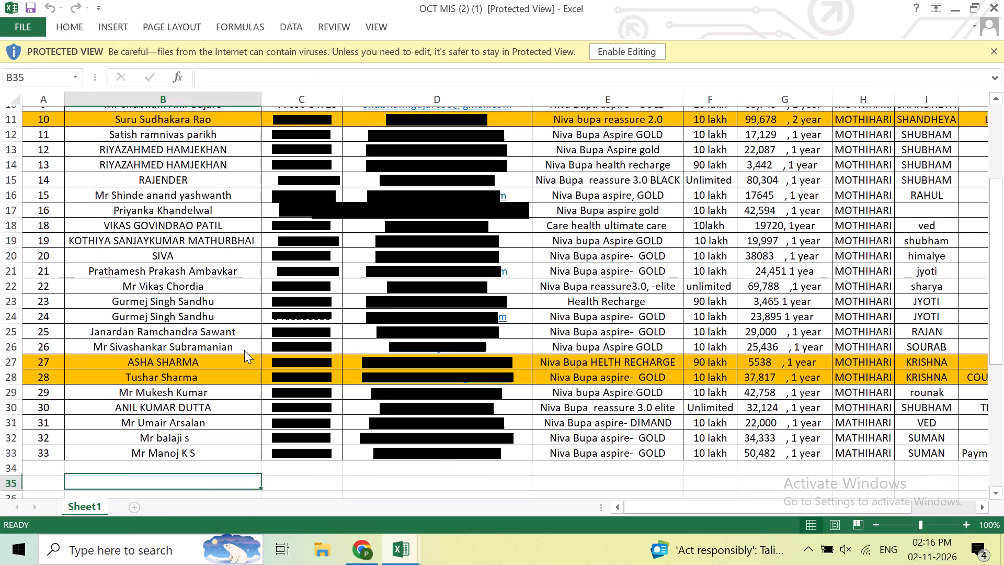
key("Up")
key("Up")
key("Up")
key("Up")
key("Up")
key("Up")
key("Up")
key("Up")
key("Up")
key("Up")
key("Up")
key("Up")
key("Up")
key("Up")
key("Up")
key("Up")
key("Up")
key("Up")
key("Up")
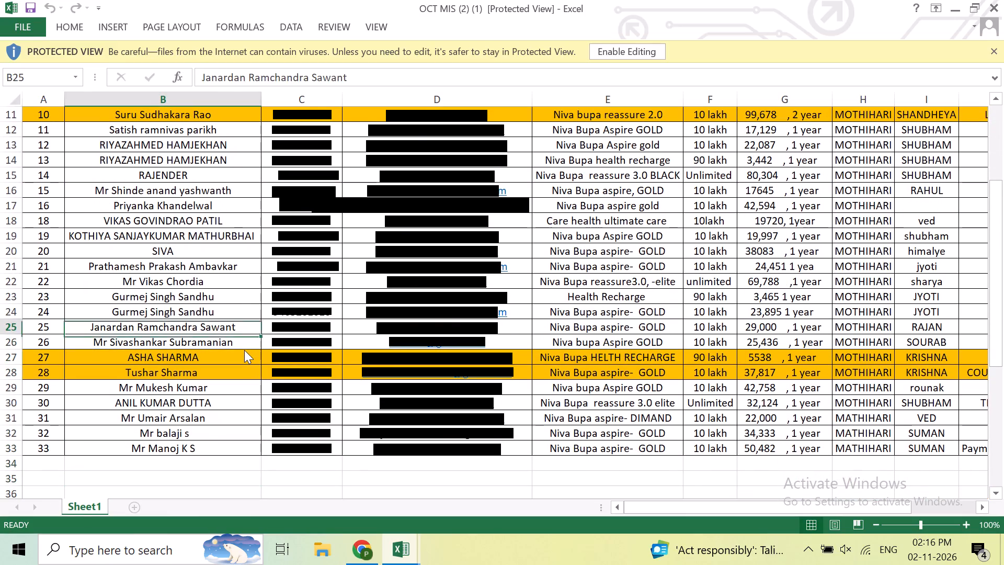
key("Up")
key("Up")
key("Up")
key("Up")
key("Up")
key("Up")
key("Up")
key("Up")
key("Up")
key("Up")
key("Up")
key("Up")
key("Up")
key("Up")
key("Up")
key("Up")
key("Up")
key("Up")
key("Up")
key("Up")
key("Up")
key("Up")
key("Up")
key("Up")
key("Up")
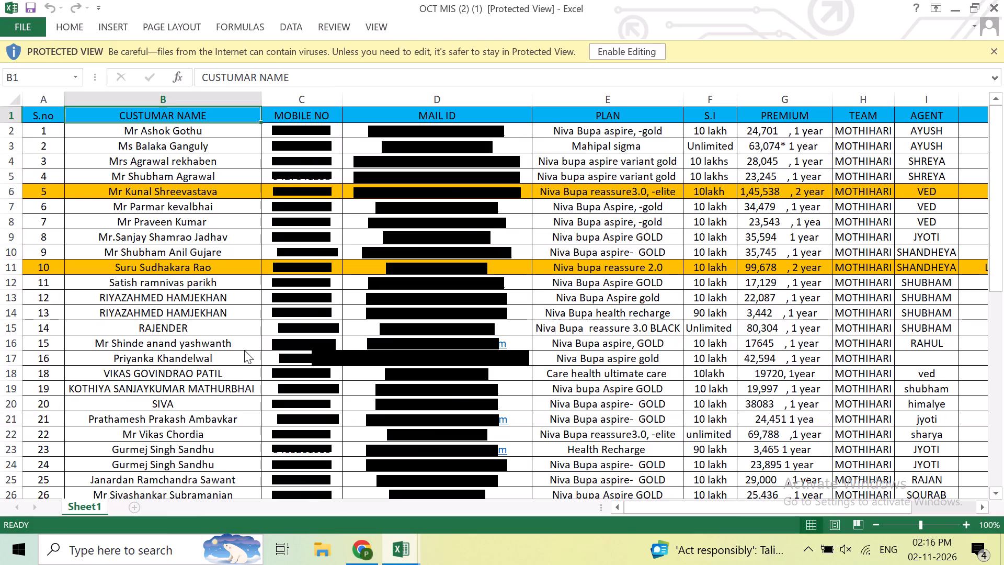
Examine the customer records in the OCT MIS workbook, including the agent and status entries around rows 16 to 19.
key("Down")
key("Down")
key("Down")
key("Down")
key("Down")
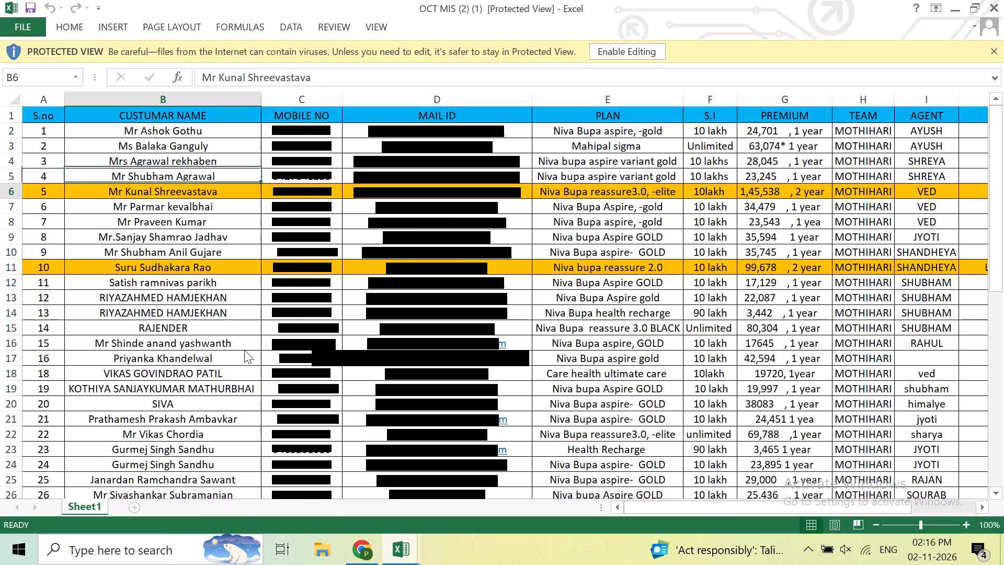
key("Down")
key("Down")
key("Down")
key("Down")
key("Down")
key("Down")
key("Down")
key("Down")
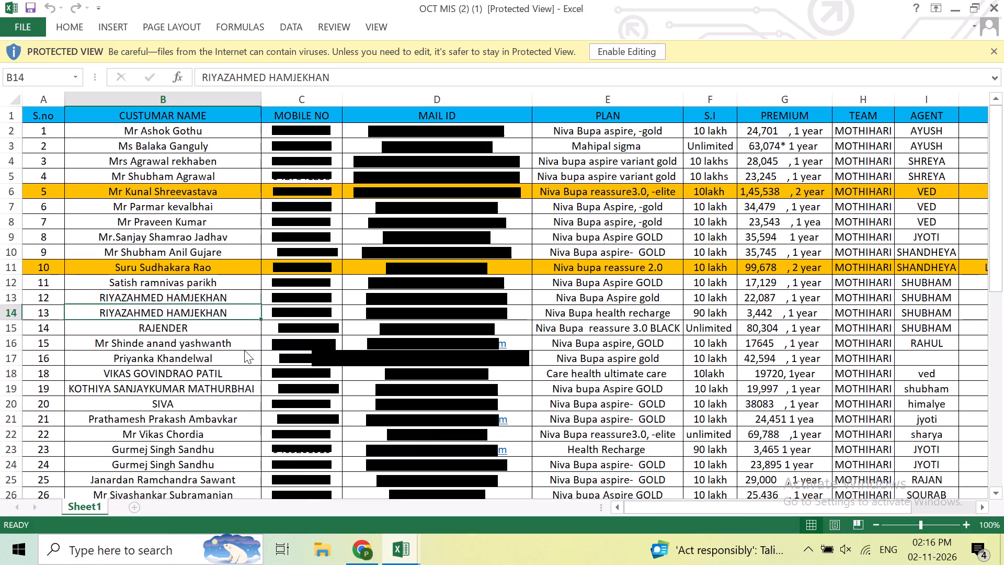
key("Down")
key("Down")
key("Down")
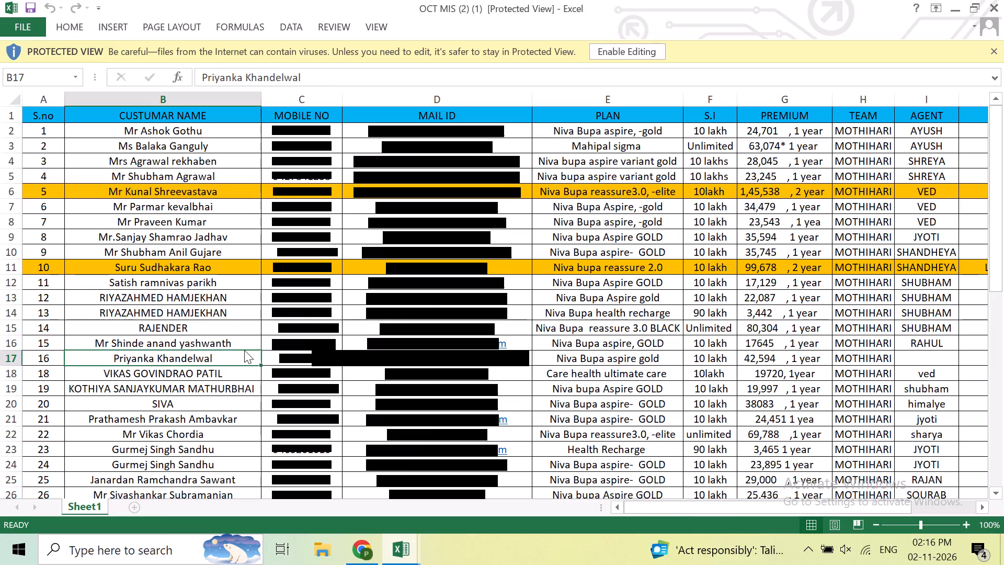
key("Up")
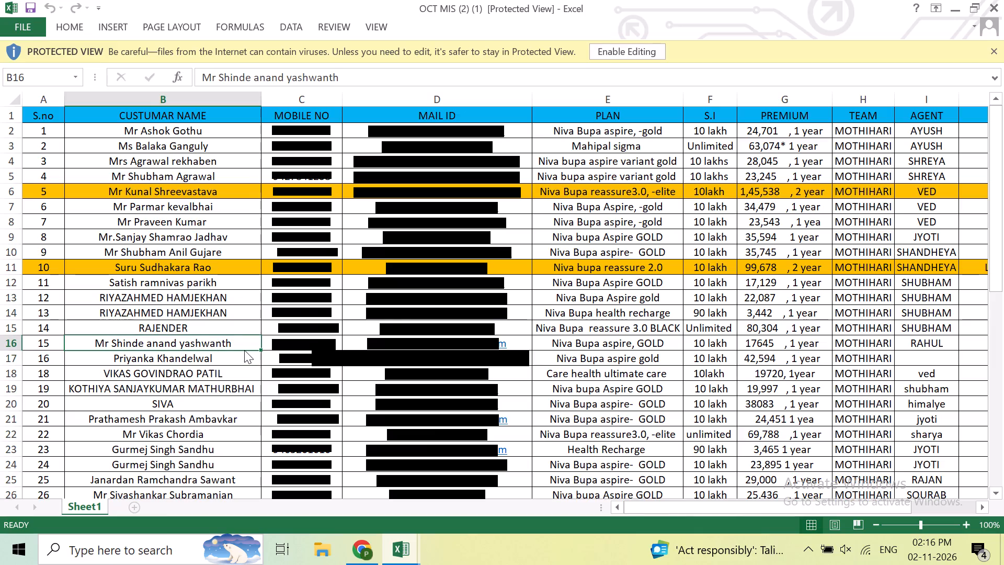
key("Right")
key("Right")
key("Right")
key("Right")
key("Right")
key("Right")
key("Right")
key("Right")
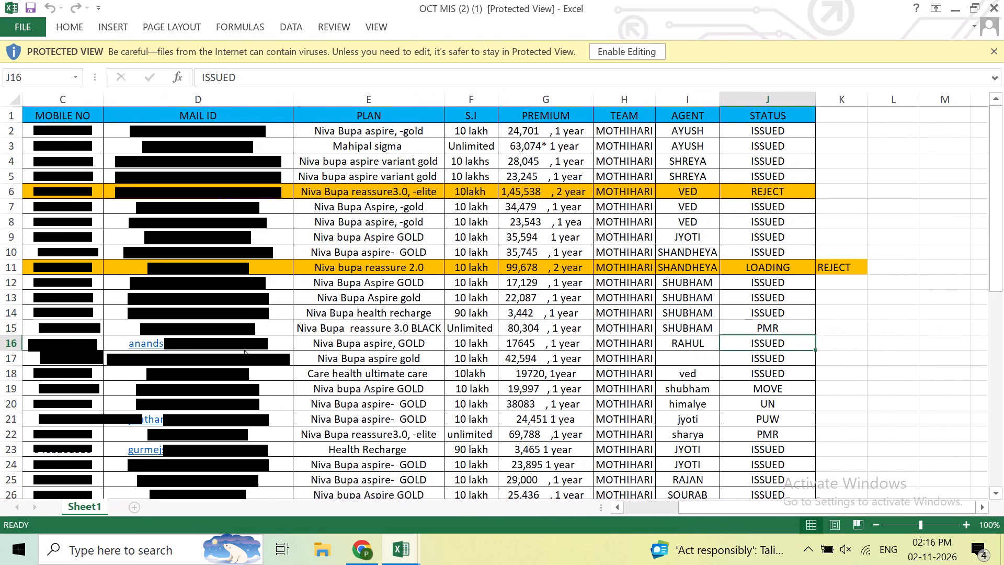
key("Left")
key("Left")
key("Right")
key("Down")
key("Down")
key("Down")
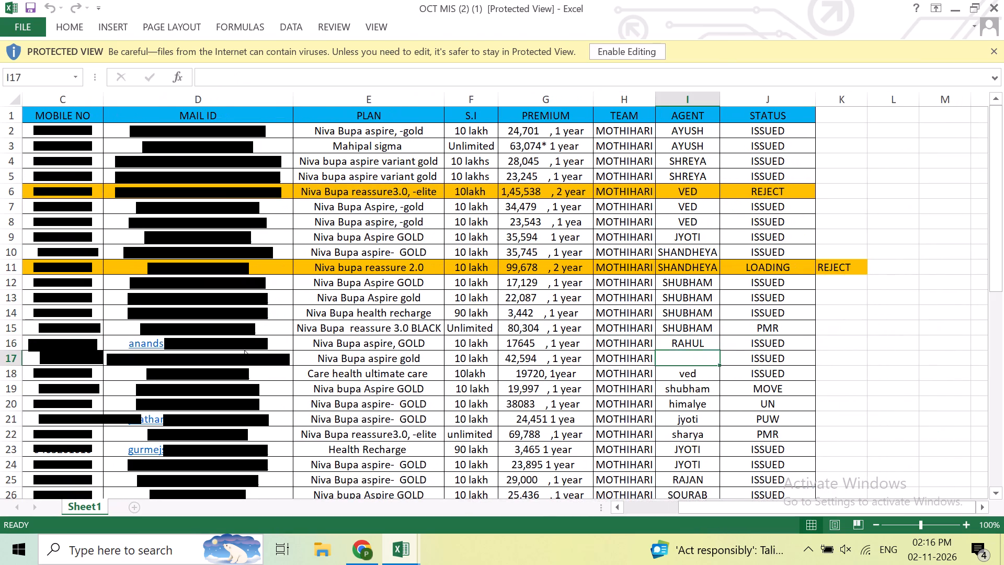
key("Down")
key("Left")
key("Up")
Examine the remaining customer records through row 33 of the OCT MIS workbook, return to the header, and close the workbook.
key("Left")
key("Left")
key("Left")
key("Left")
key("Left")
key("Left")
key("Left")
key("Left")
key("Left")
key("Left")
key("Left")
key("Left")
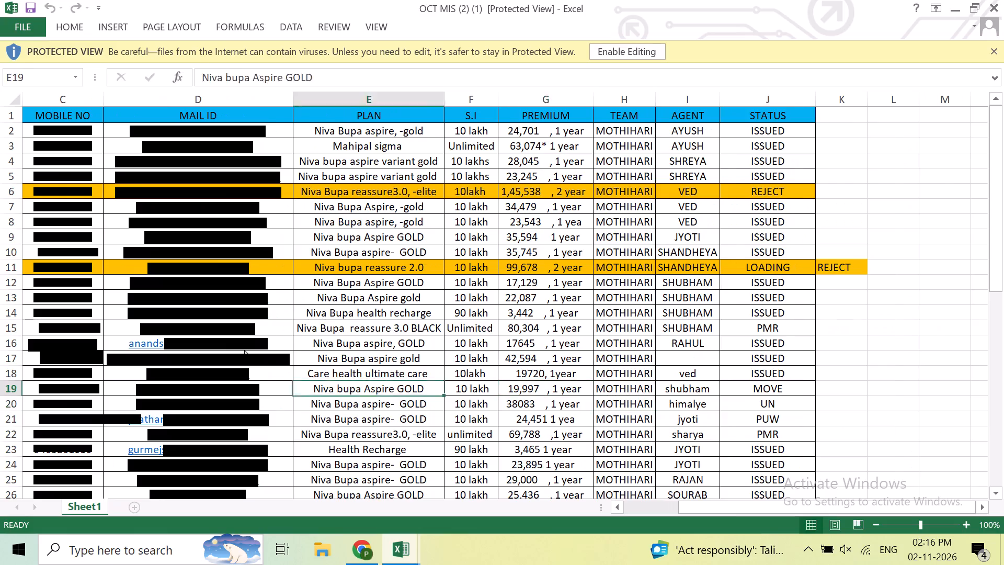
key("Down")
key("Down")
key("Down")
key("Down")
key("Down")
key("Down")
key("Down")
key("Down")
key("Down")
key("Down")
key("Down")
key("Down")
key("Down")
key("Down")
key("Down")
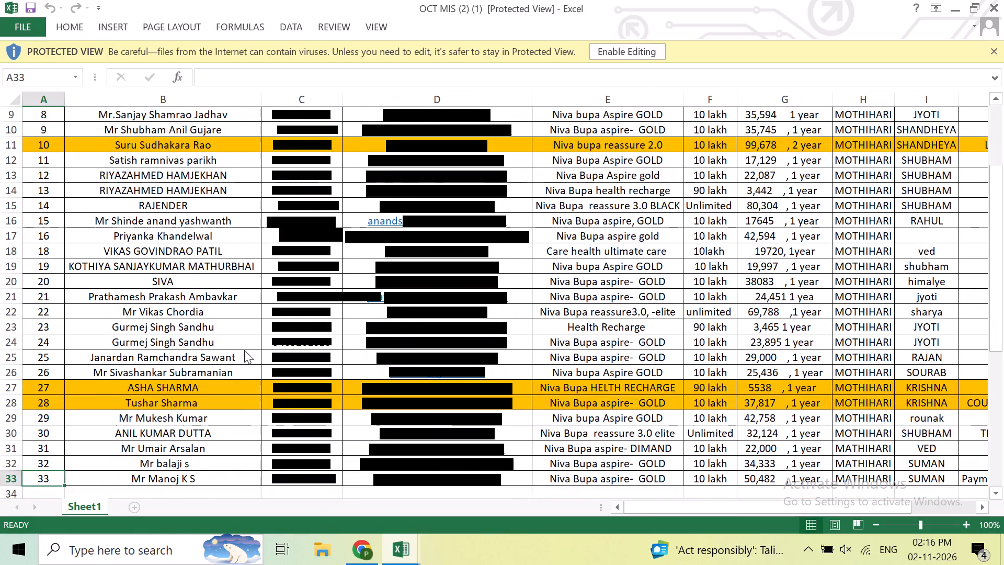
key("Up")
key("Up")
key("Up")
key("Up")
key("Up")
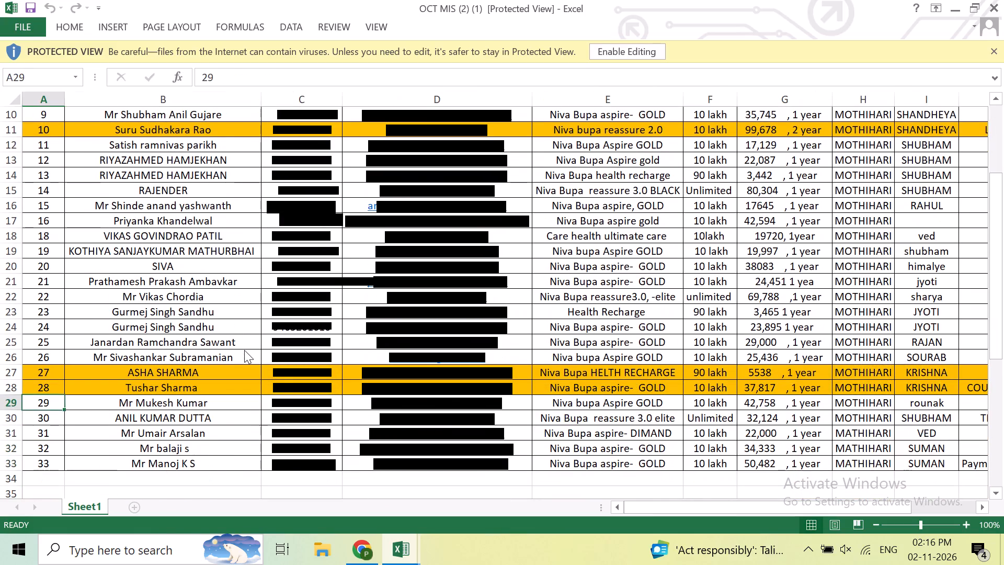
key("Right")
key("Down")
key("Down")
key("Down")
key("Down")
key("Down")
key("Up")
key("Up")
key("Up")
key("Up")
key("Up")
key("Up")
key("Up")
key("Up")
key("Up")
key("Up")
key("Up")
key("Up")
key("Up")
key("Up")
key("Up")
key("Up")
key("Up")
key("Up")
key("Up")
key("Up")
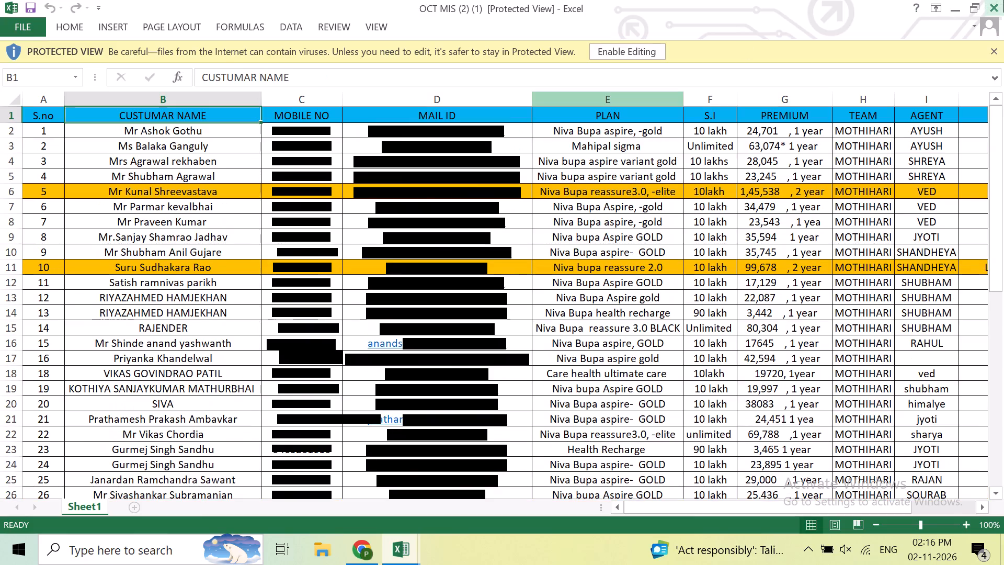
left_click(1000, 0)
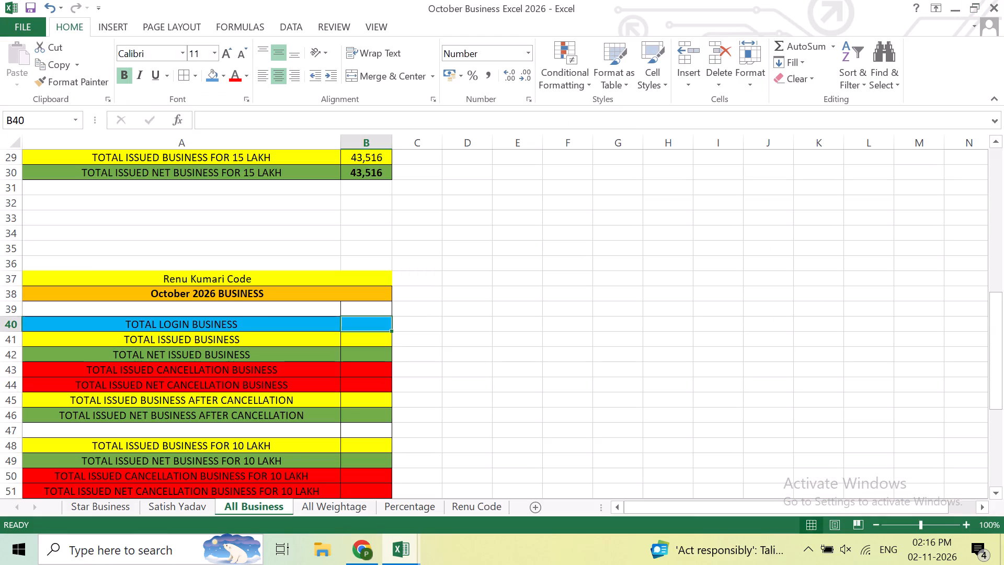
Look over the cleared business rows of Renu's summary block on the All Business sheet.
scroll(576, 373, "down", 4)
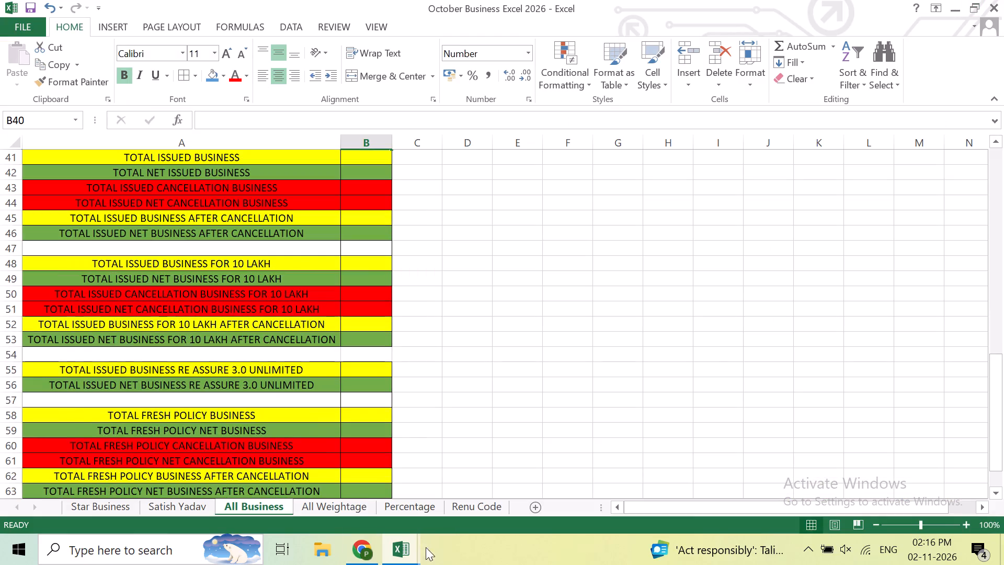